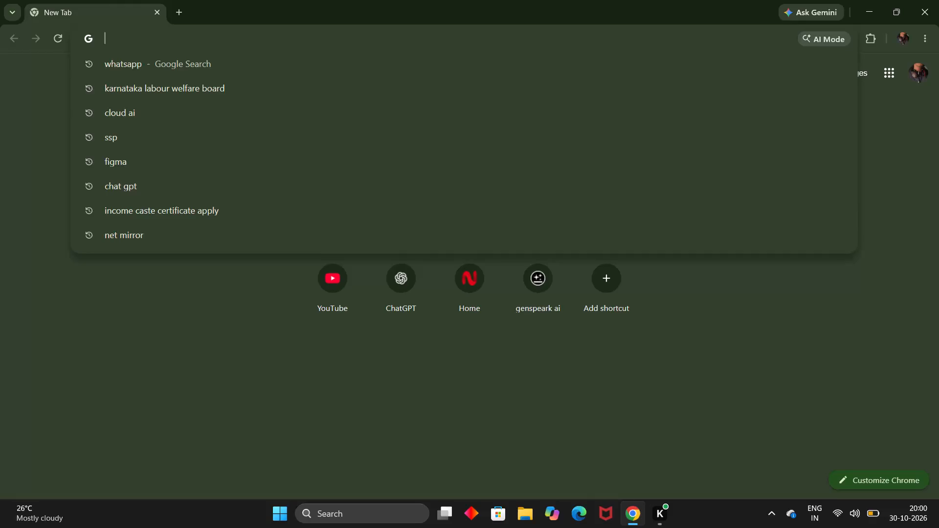
Go to figma.com and open the "prg 8" design file from the recently viewed files.
key("g")
key("BackSpace")
key("BackSpace")
key("f")
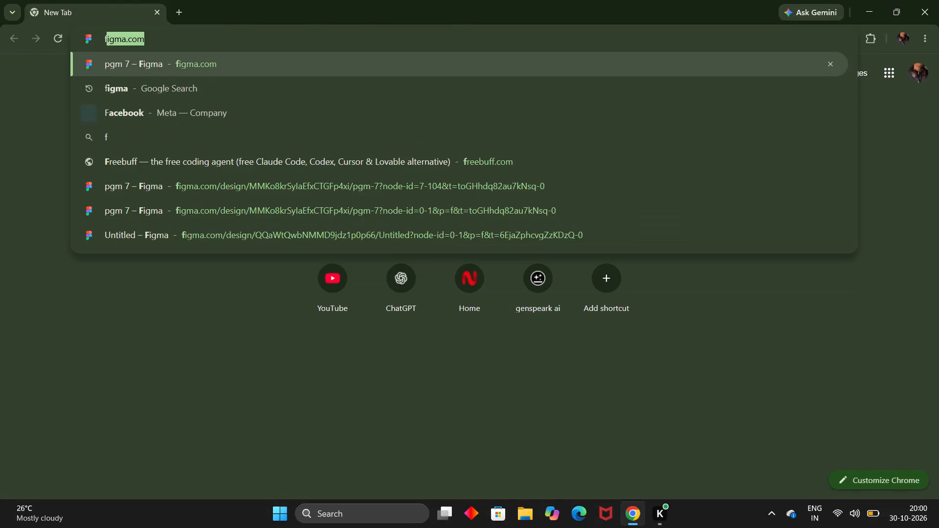
key("Return")
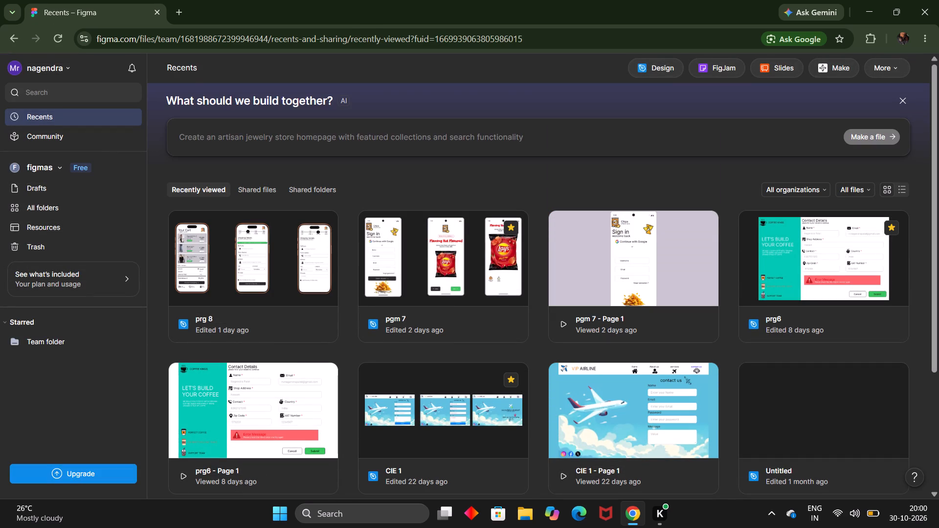
left_click(237, 273)
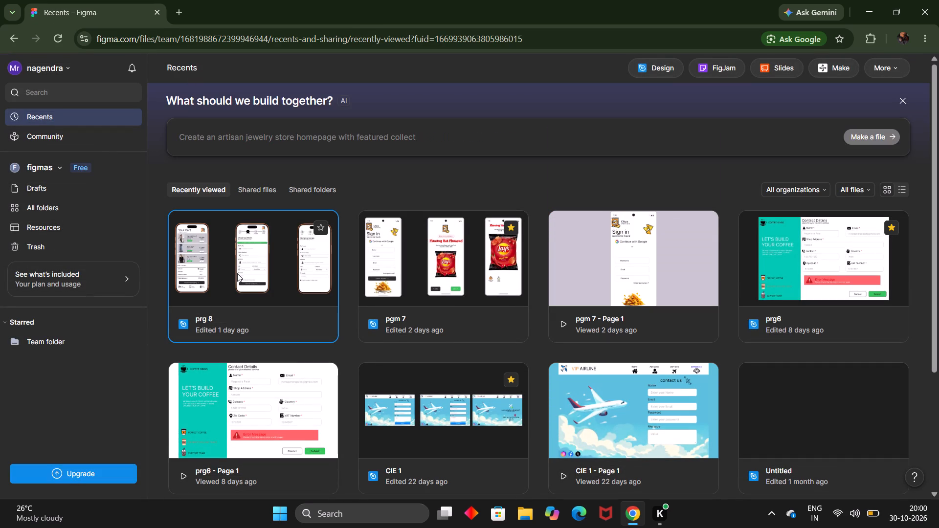
double_click(237, 273)
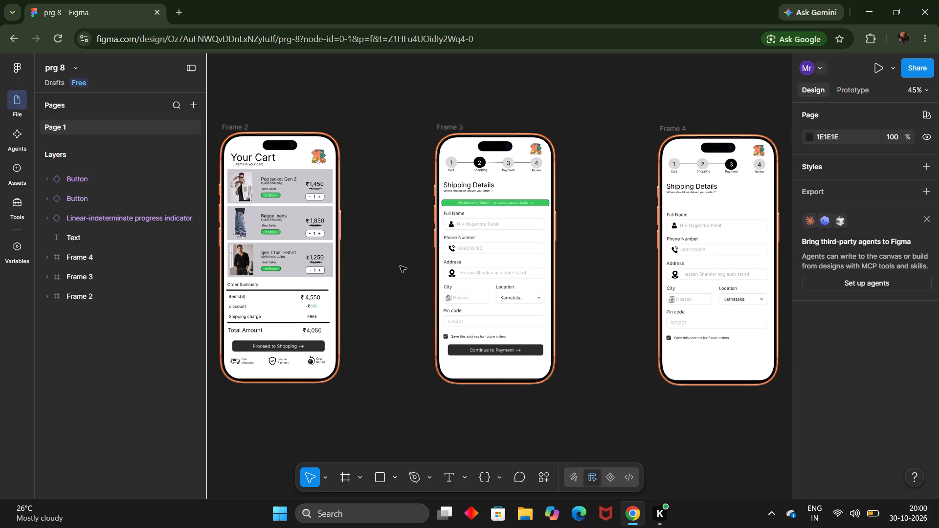
Replace the "Shipping Details" heading in Frame 4 with "Payment Method".
scroll(400, 266, "right", 2)
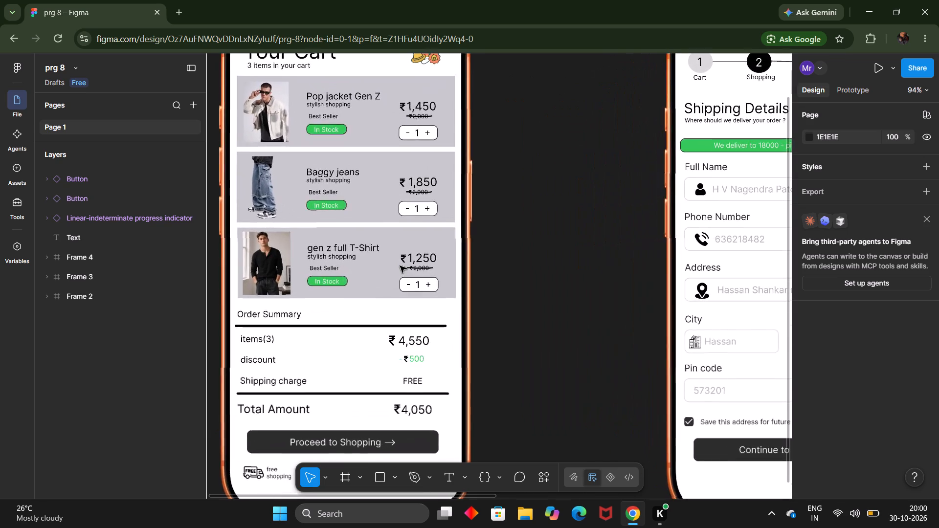
scroll(501, 266, "left", 3)
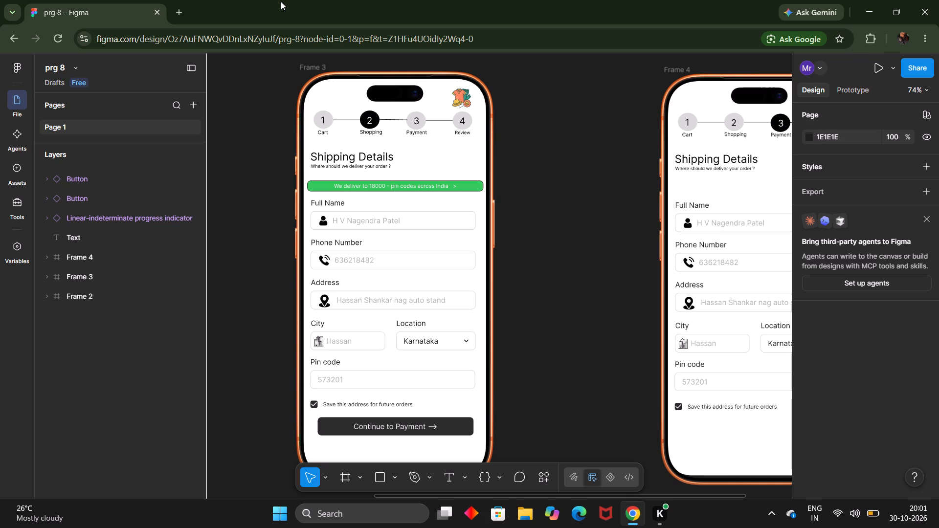
scroll(281, 1, "left", 4)
scroll(587, 122, "up", 1)
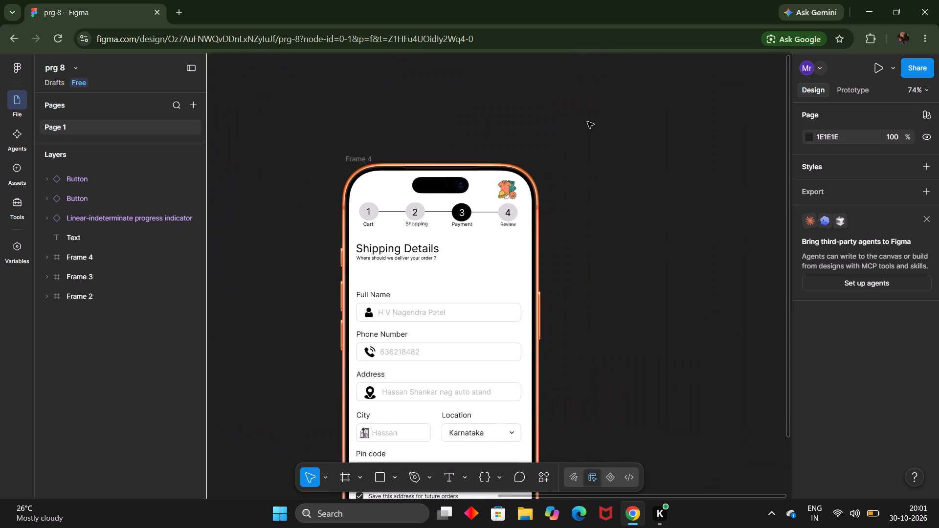
scroll(636, 242, "right", 1)
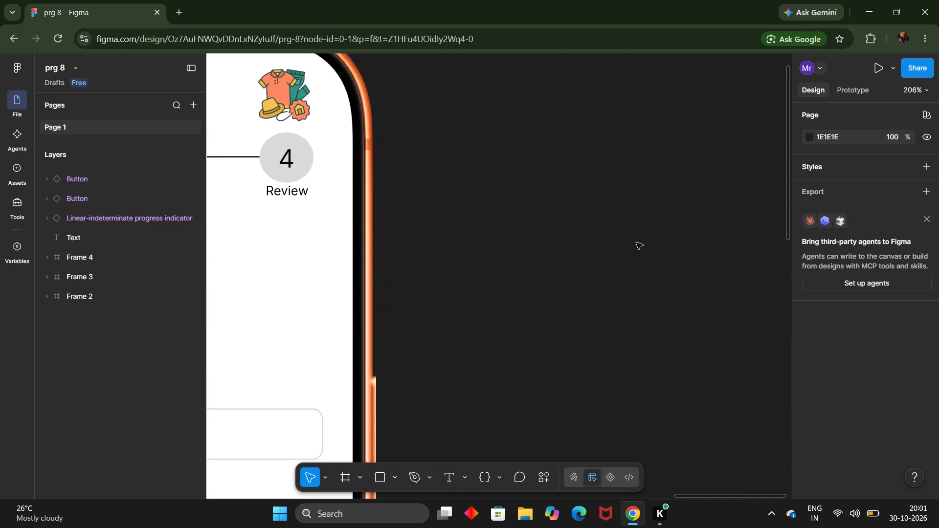
scroll(636, 242, "right", 4)
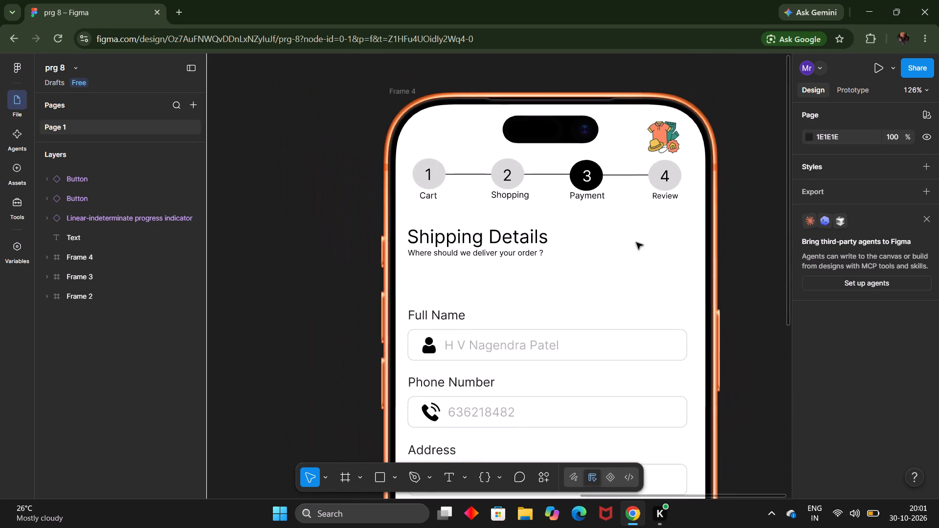
scroll(636, 242, "left", 1)
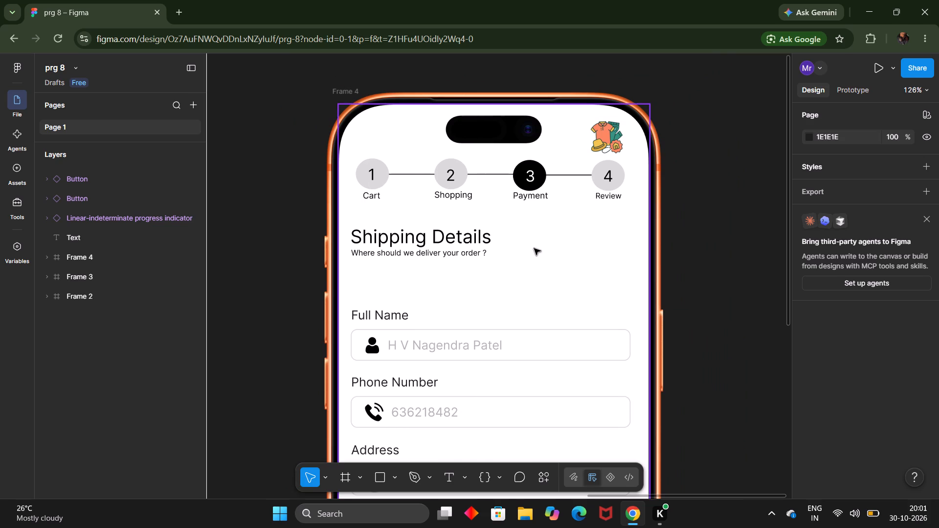
double_click(476, 248)
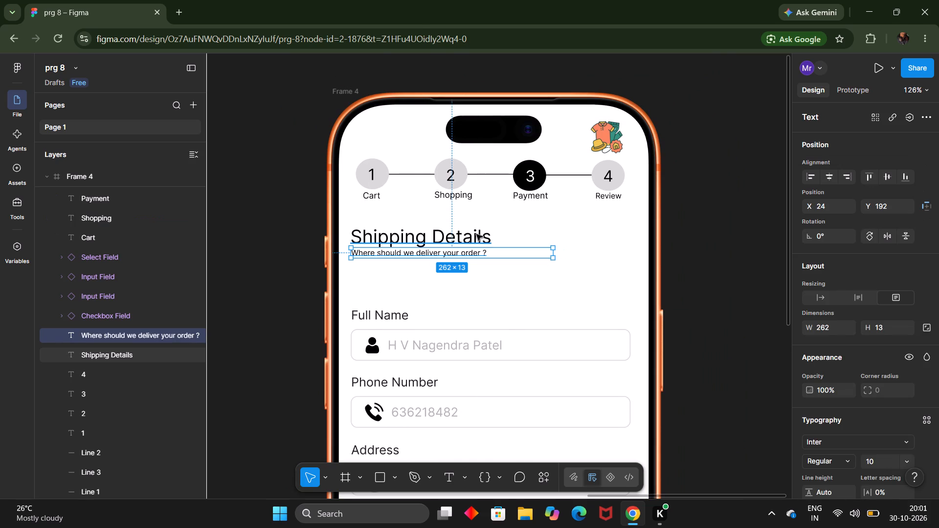
triple_click(470, 232)
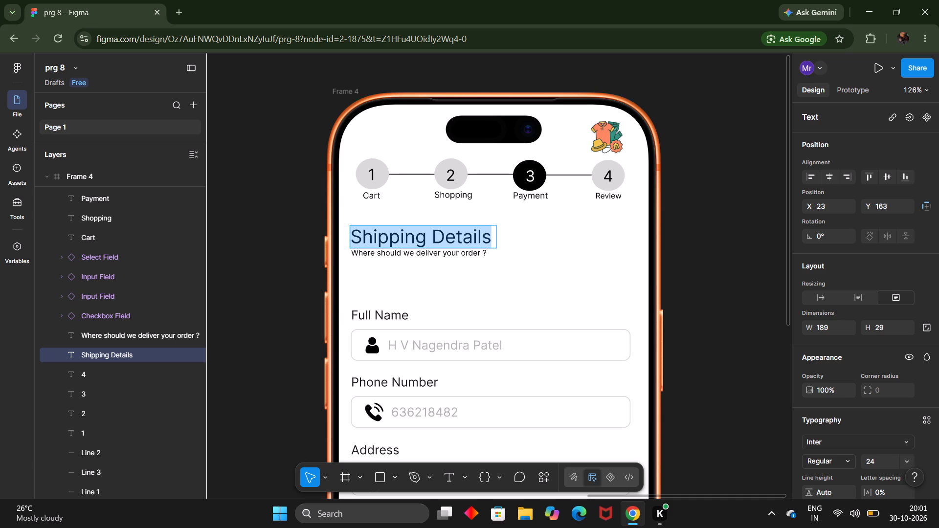
key("p")
key("BackSpace")
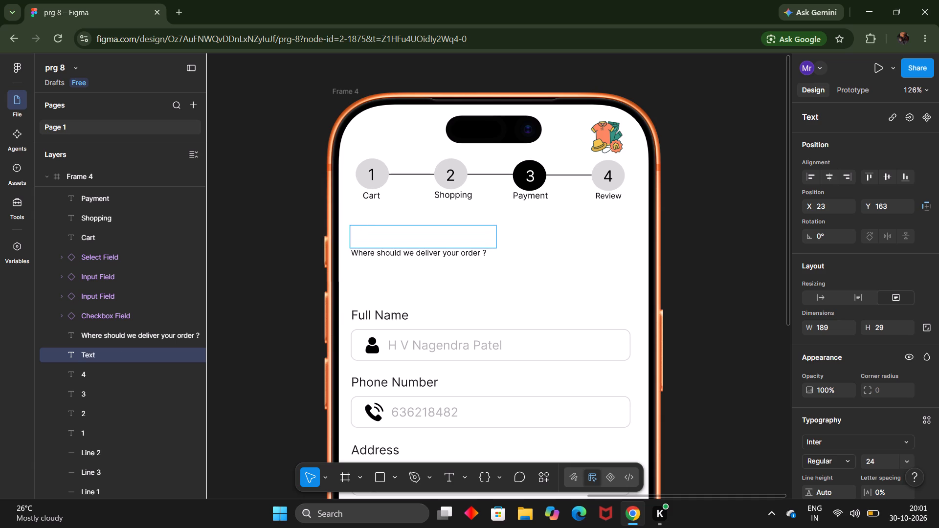
key("shift+p")
type("ay")
type("ment")
key("space")
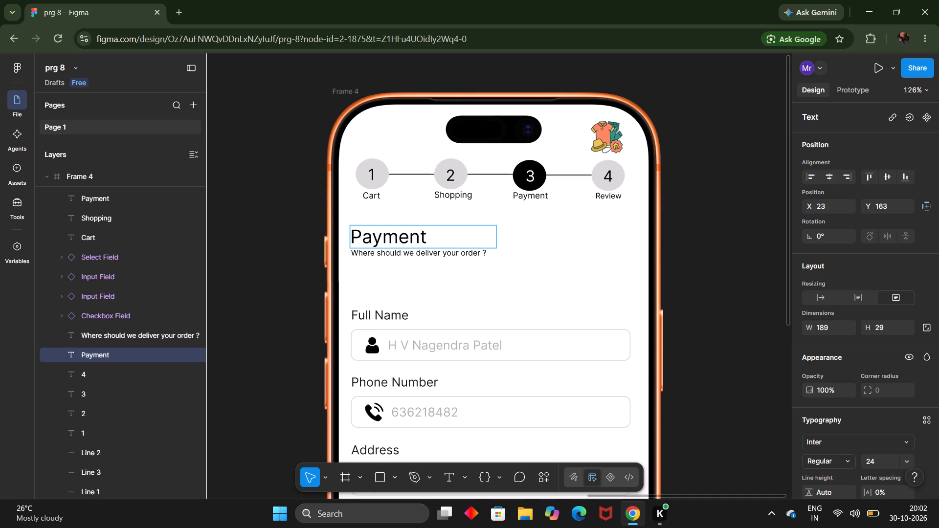
type("Meth")
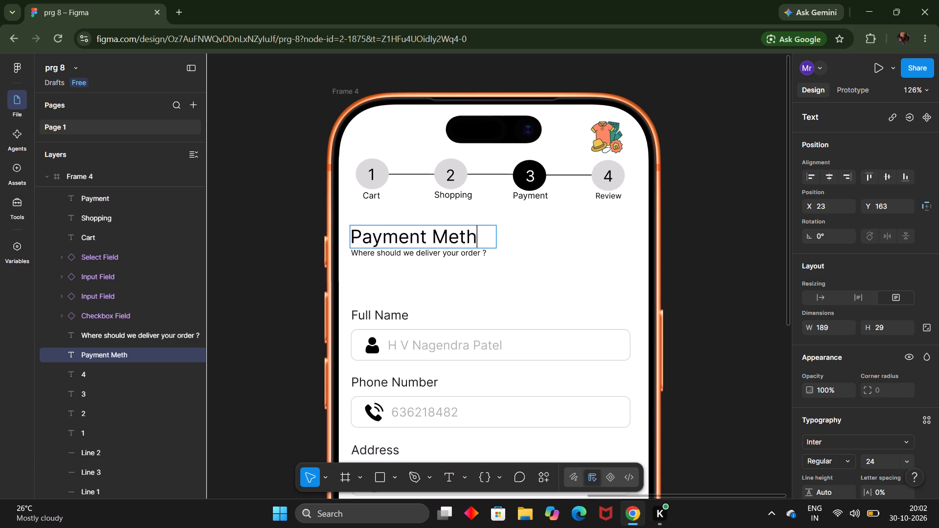
type("od")
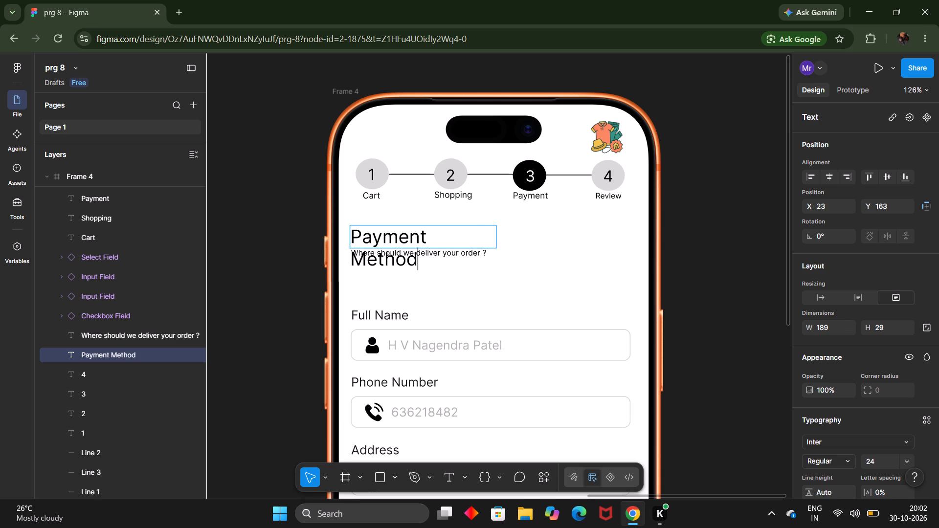
left_click(513, 235)
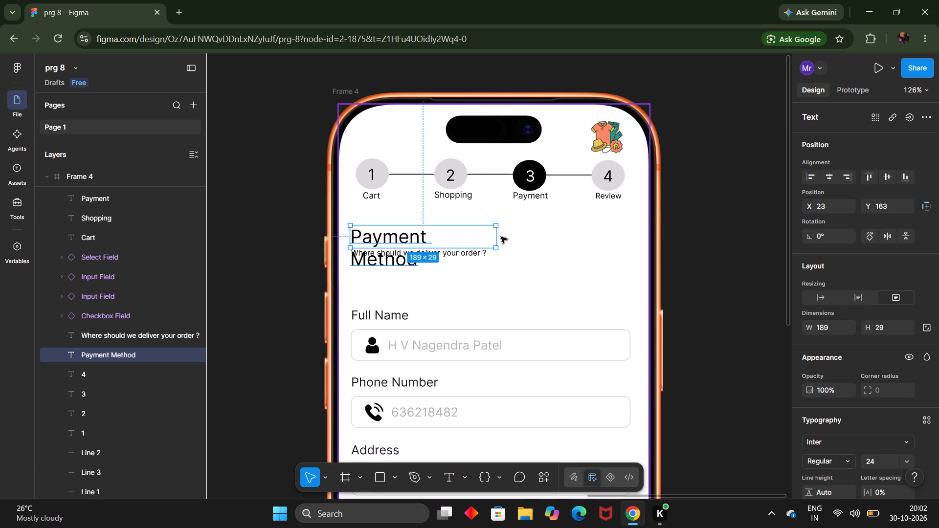
Widen the "Payment Method" text box to about 197 so the heading fits on one line.
left_click_drag(494, 238, 501, 236)
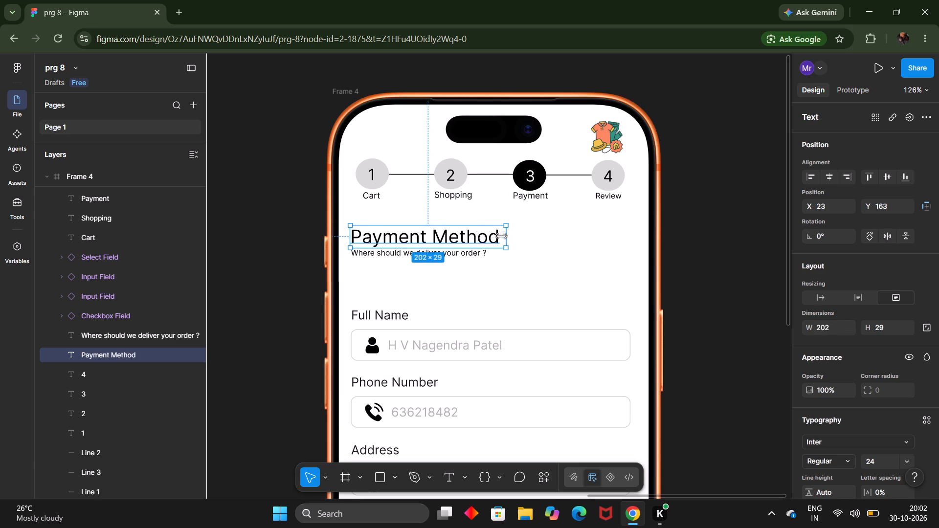
left_click_drag(501, 236, 500, 236)
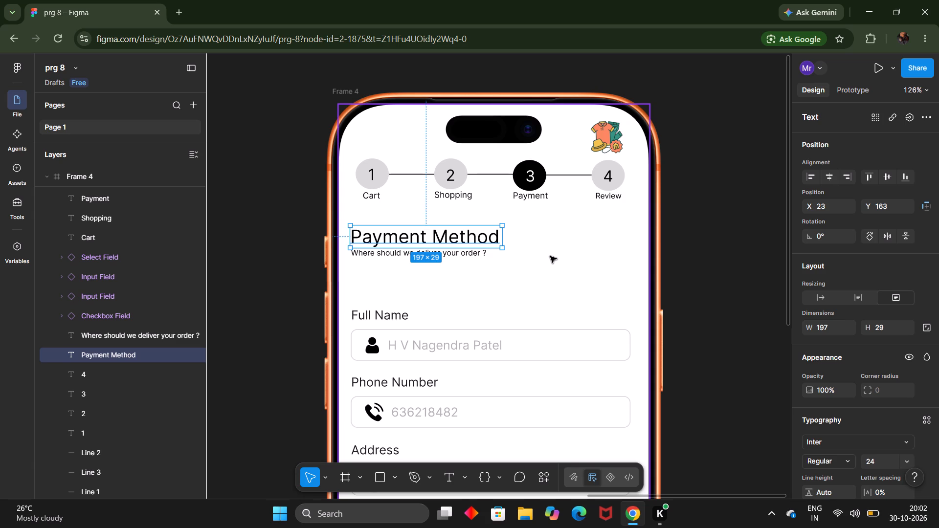
left_click(550, 256)
Replace the subtitle below the "Payment Method" heading in Frame 4 with "choose a secure payment option".
double_click(467, 252)
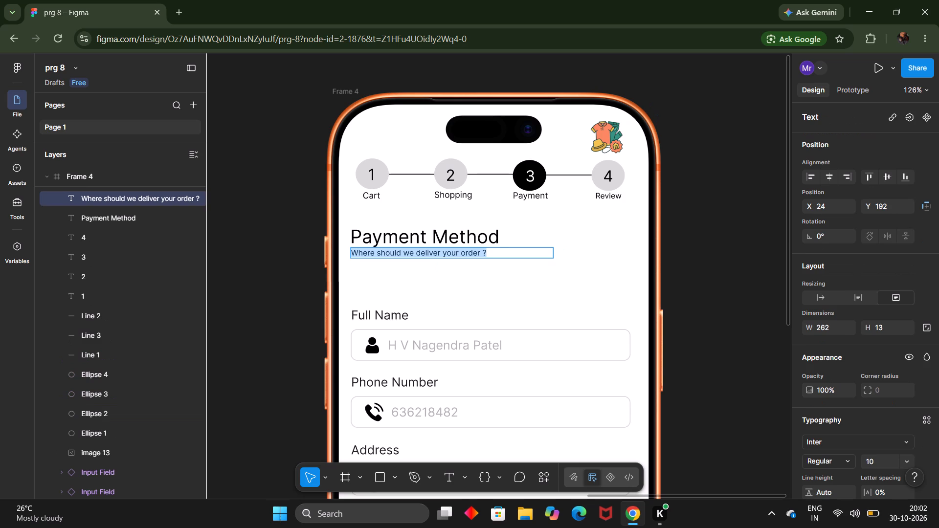
key("BackSpace")
key("c")
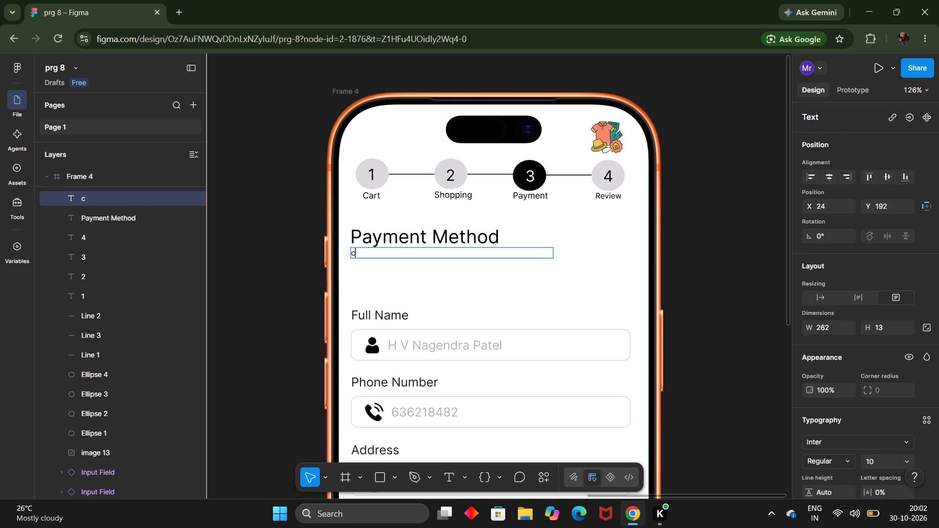
type("hoose a")
key("space")
type("secure payment")
key("space")
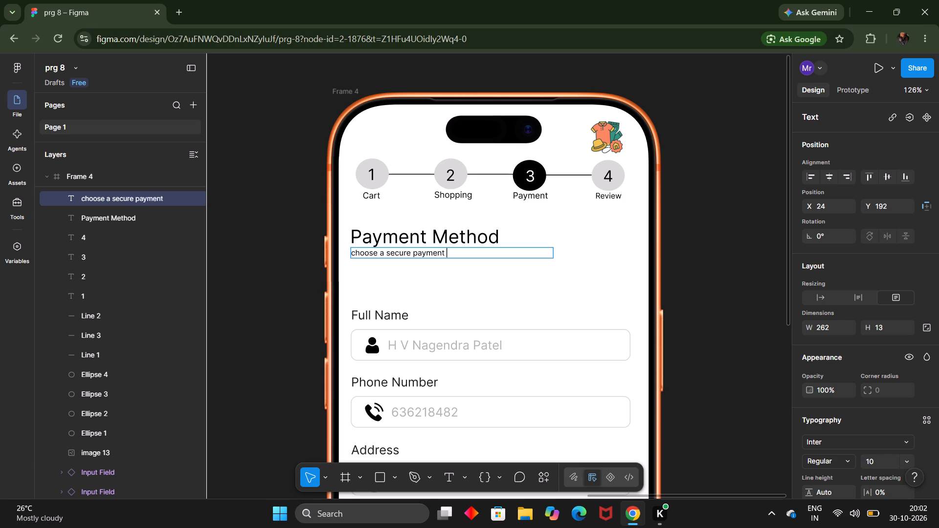
type("option")
left_click(585, 276)
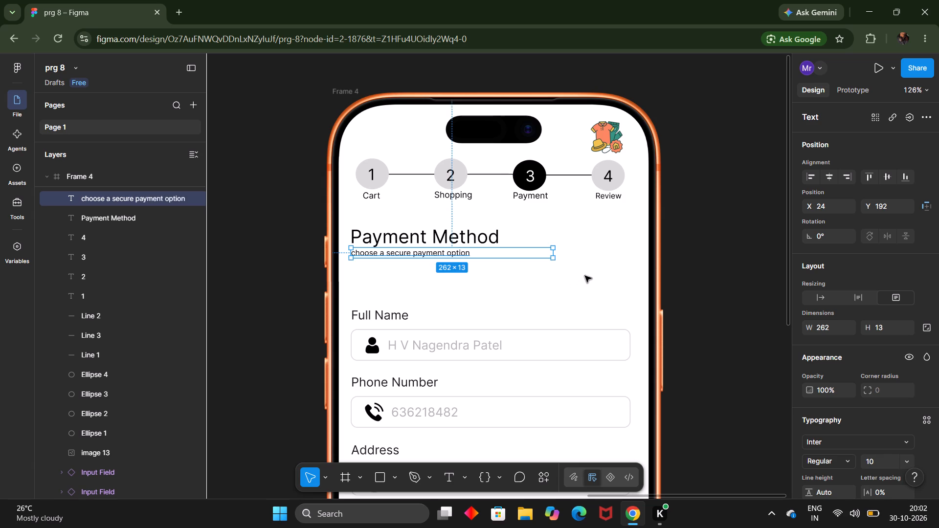
left_click(585, 276)
Examine the remaining form fields in Frame 4, from Full Name down to the save-address checkbox.
scroll(585, 276, "down", 1)
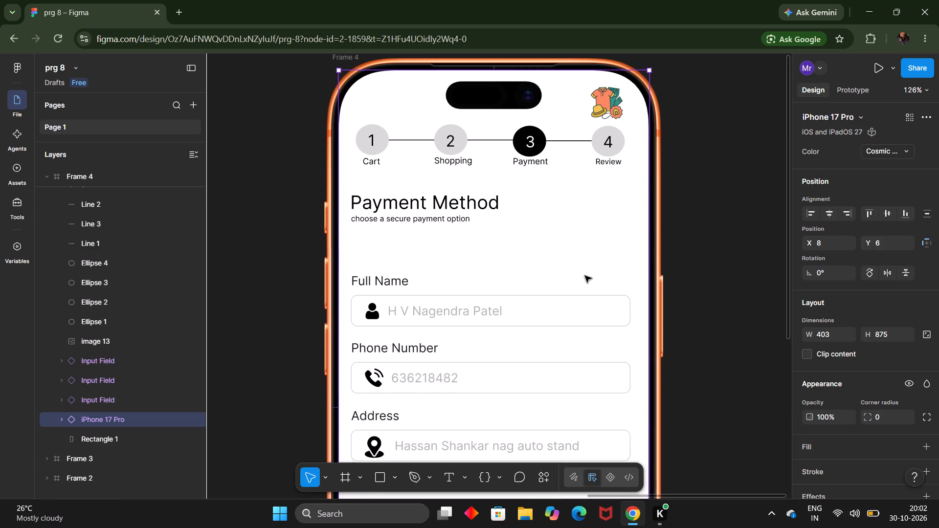
scroll(585, 276, "down", 1)
left_click(710, 293)
scroll(609, 259, "down", 1)
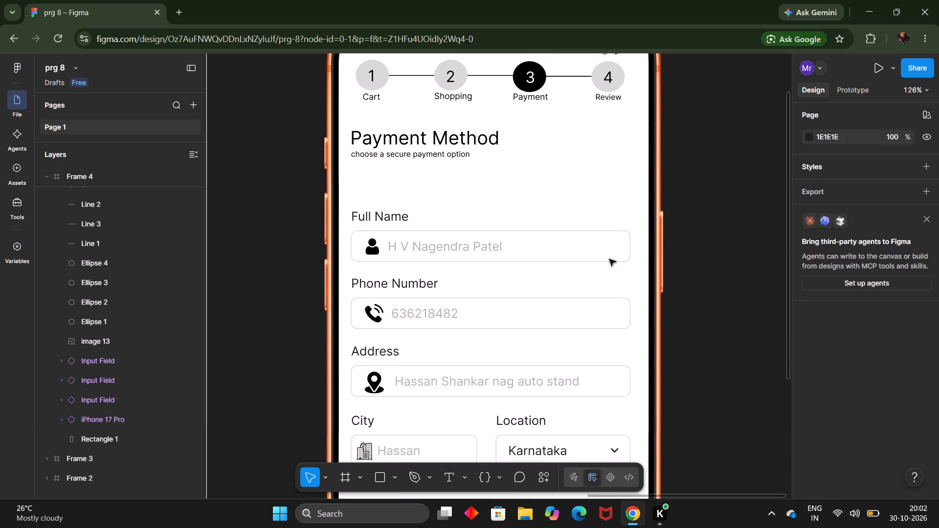
scroll(609, 259, "down", 1)
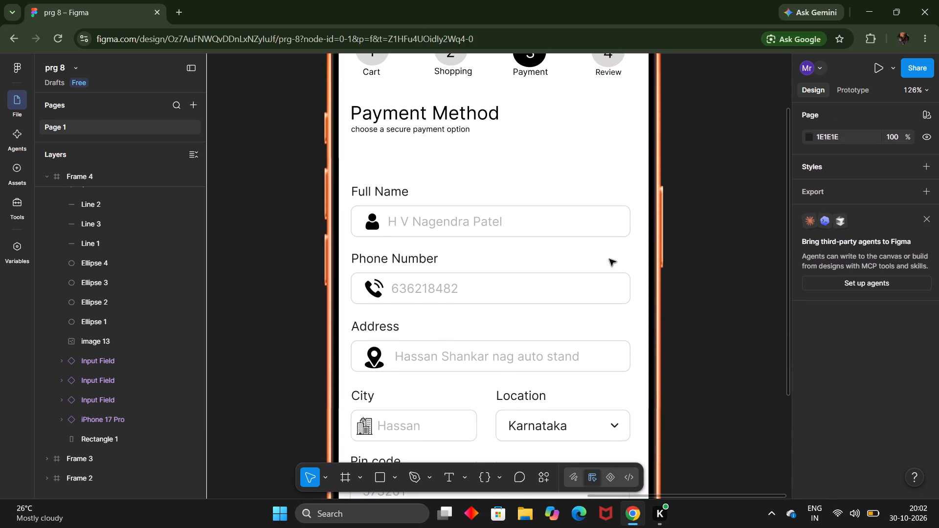
scroll(609, 259, "down", 1)
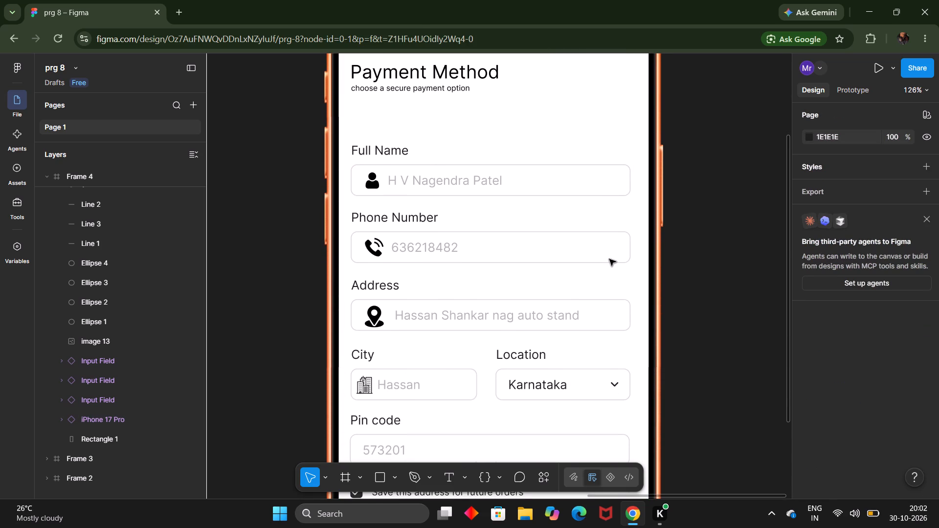
scroll(609, 259, "down", 1)
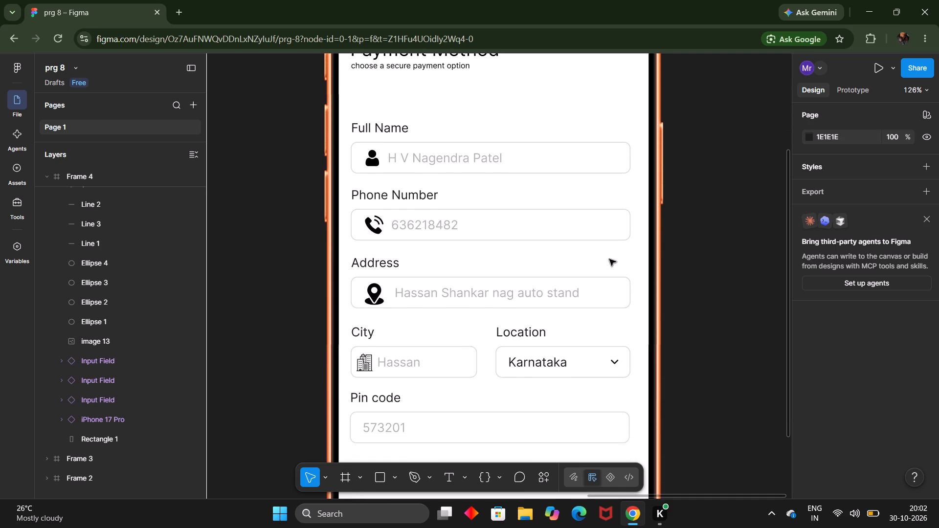
scroll(609, 259, "down", 2)
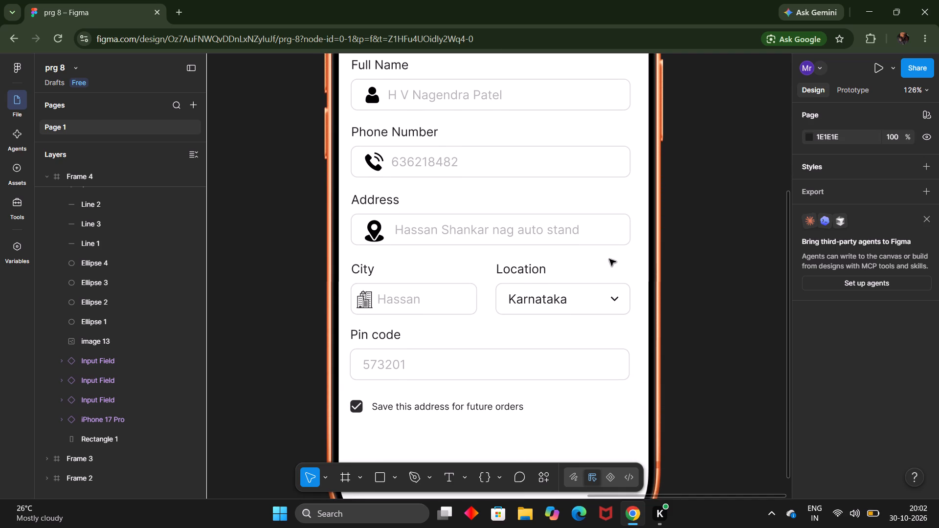
scroll(609, 259, "down", 2)
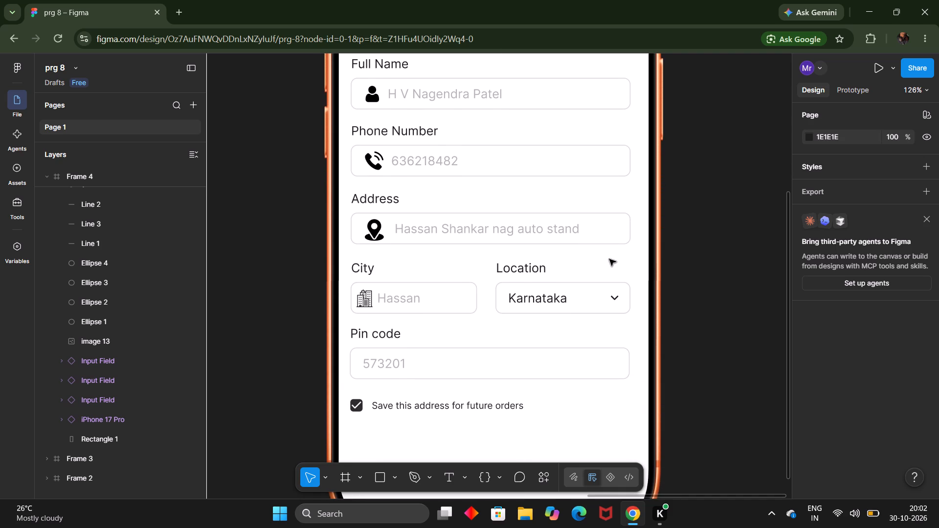
scroll(609, 259, "down", 1)
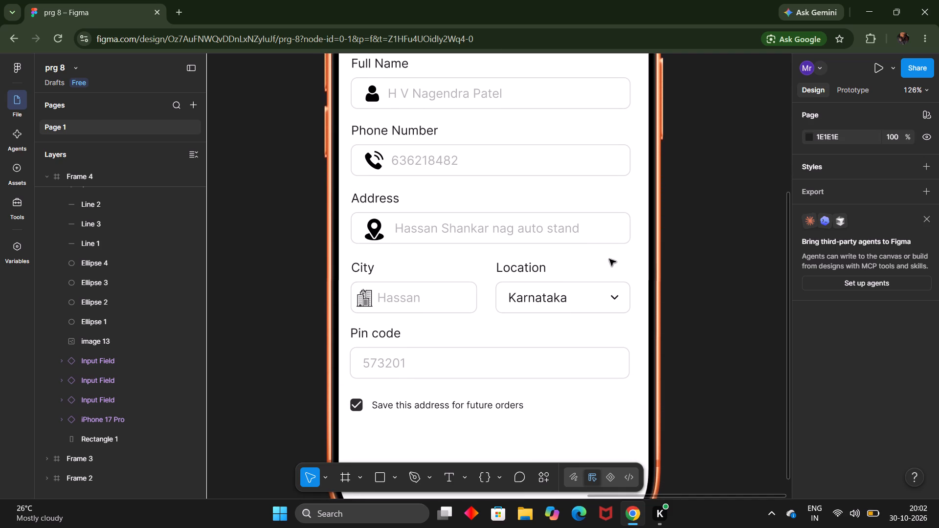
Shift the iPhone 17 Pro mockup in Frame 4 slightly, to X 10, Y -1.
scroll(609, 259, "down", 1)
scroll(609, 259, "up", 1)
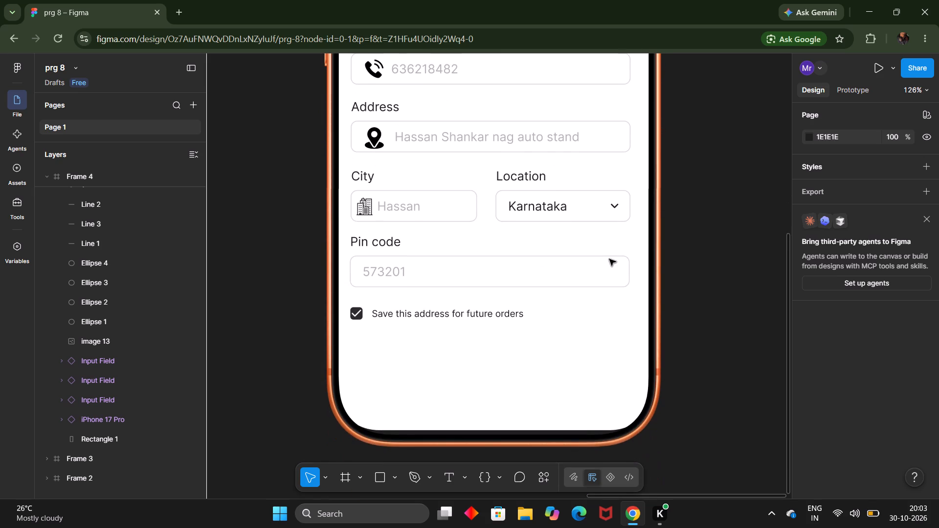
scroll(609, 259, "up", 1)
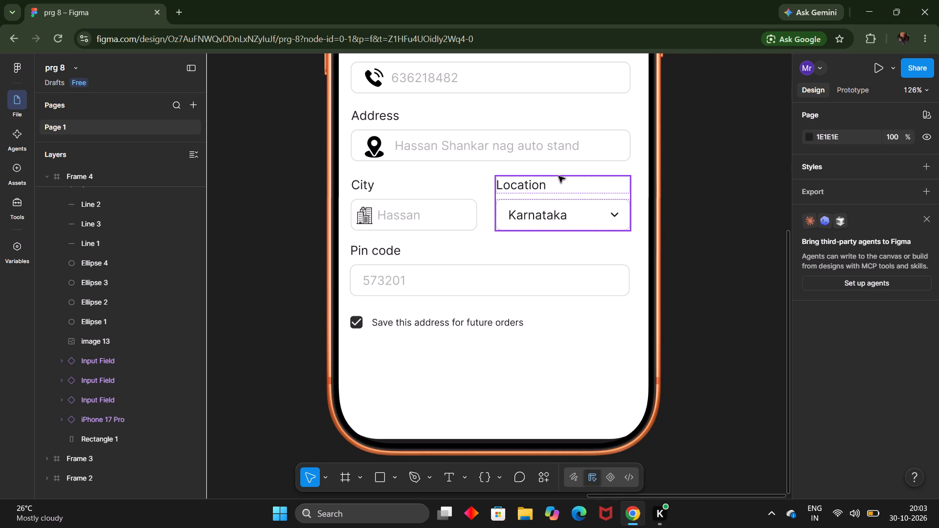
scroll(559, 164, "up", 2)
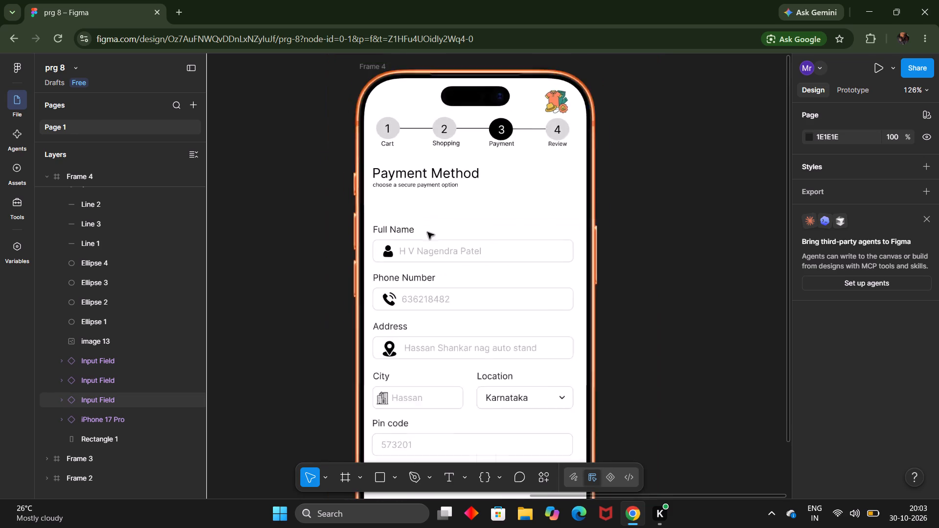
left_click(420, 216)
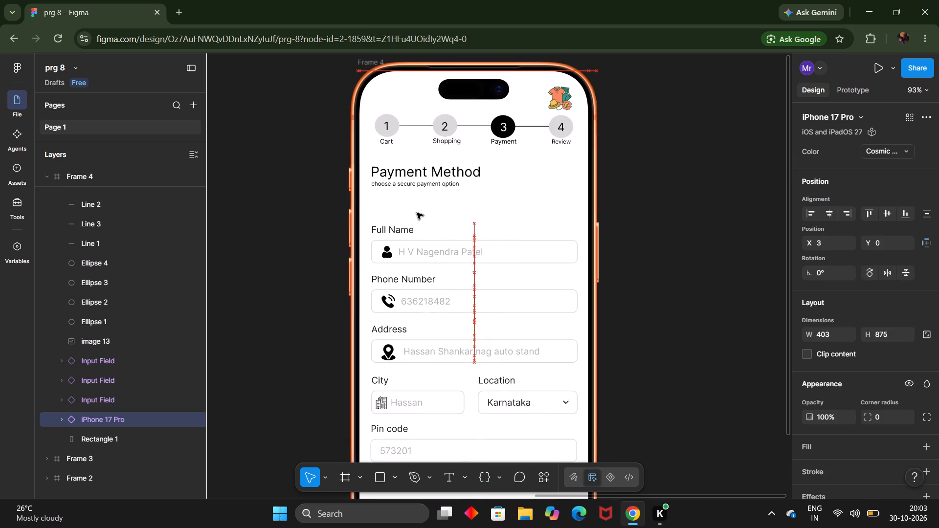
left_click_drag(416, 213, 422, 210)
scroll(615, 241, "down", 2)
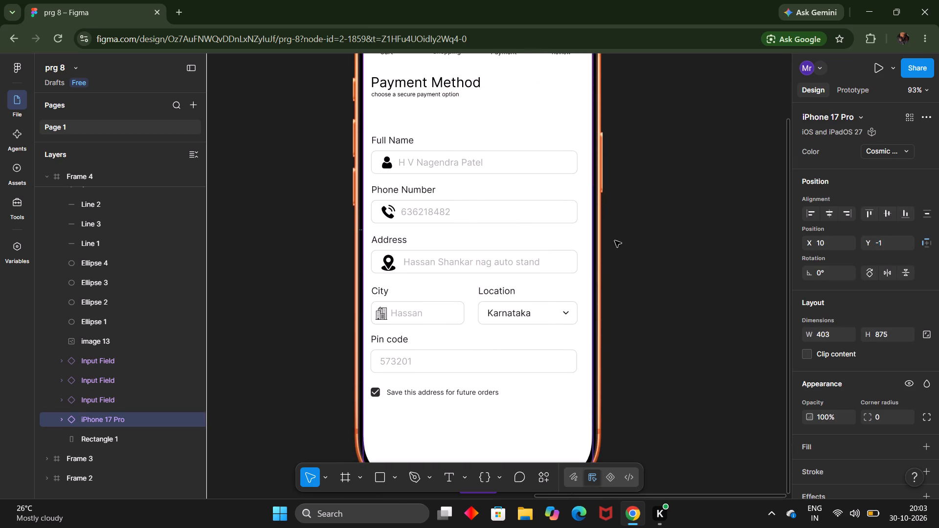
left_click(644, 223)
Examine the form fields left in Frame 4 and the neighbouring shipping screen with its Continue to Payment button.
scroll(643, 215, "down", 1)
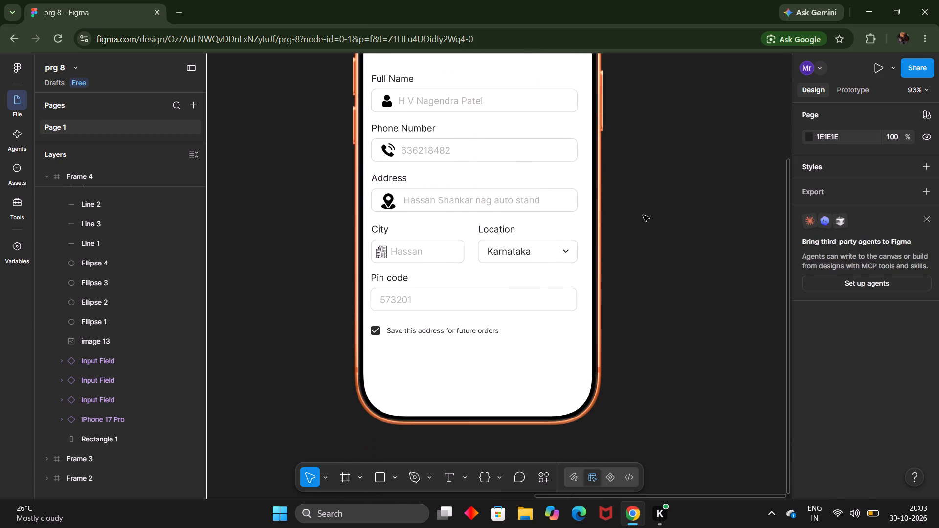
left_click(469, 382)
left_click(659, 375)
scroll(684, 330, "up", 2)
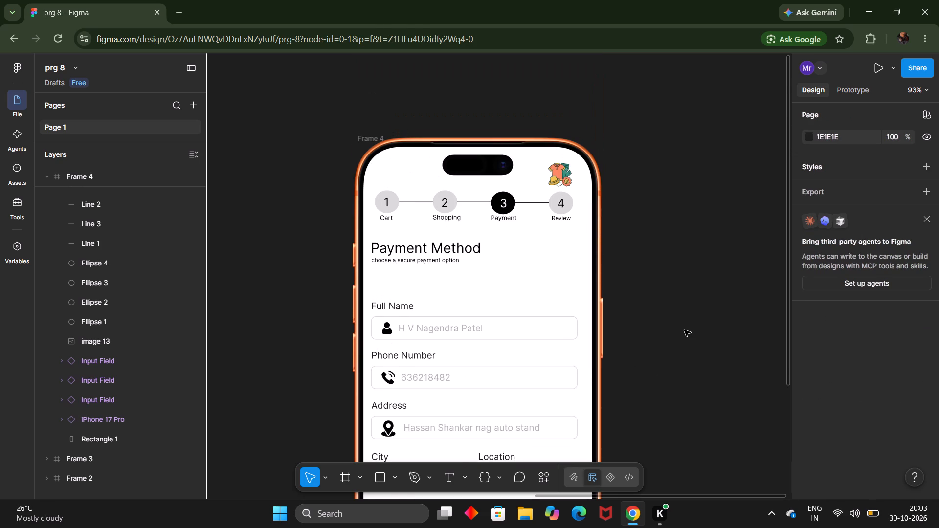
scroll(684, 330, "down", 2)
scroll(684, 330, "up", 1)
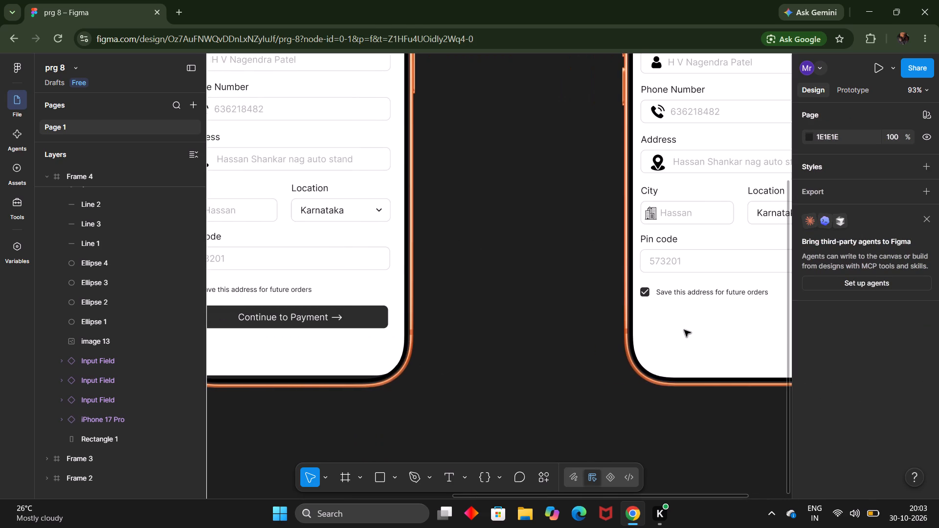
scroll(684, 330, "up", 2)
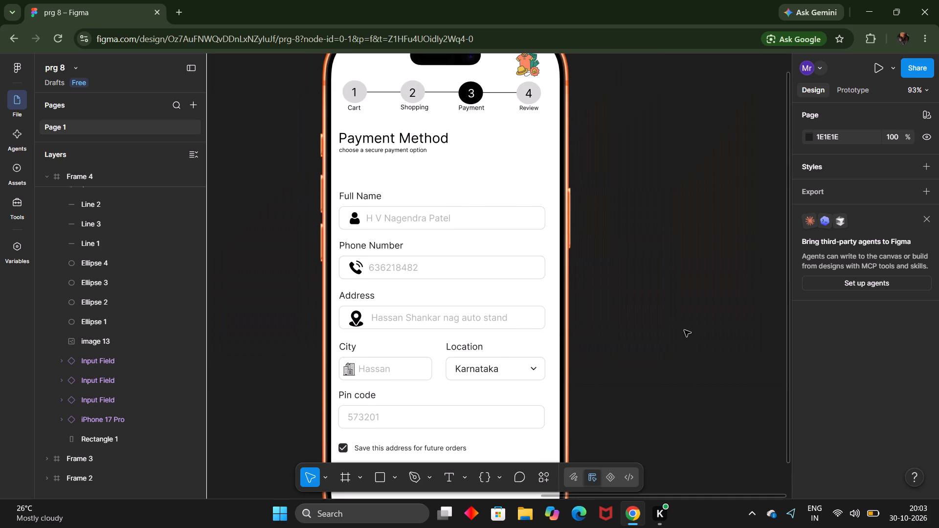
scroll(684, 330, "up", 1)
scroll(684, 330, "down", 1)
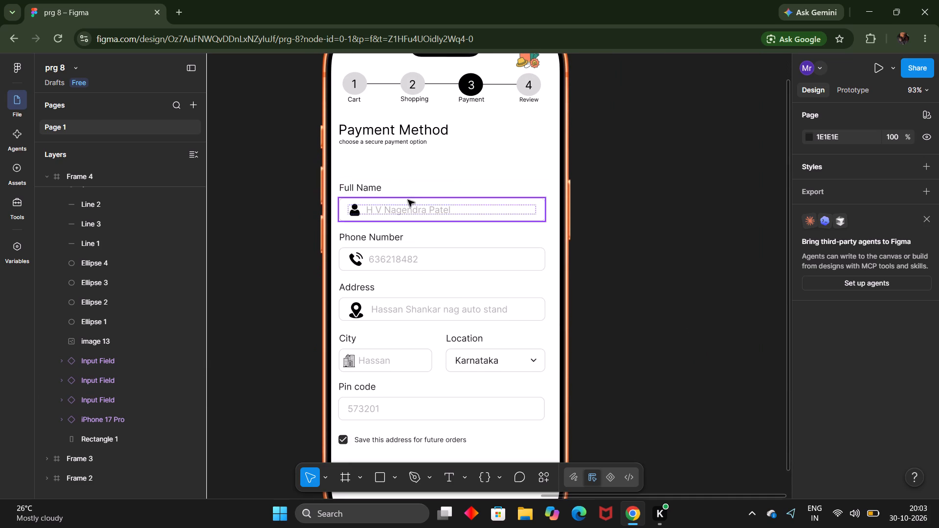
Delete the Full Name field, including its input box and label, from Frame 4.
left_click(406, 195)
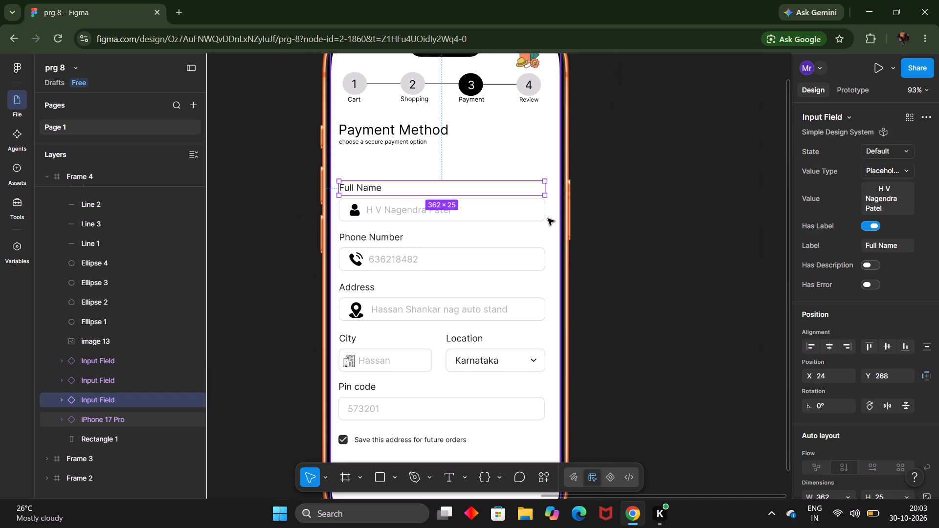
left_click(546, 218)
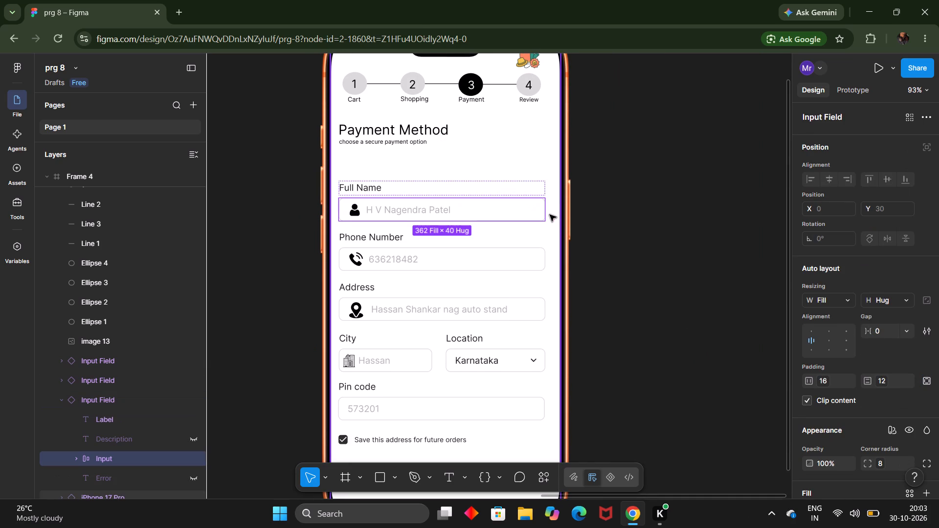
key("Delete")
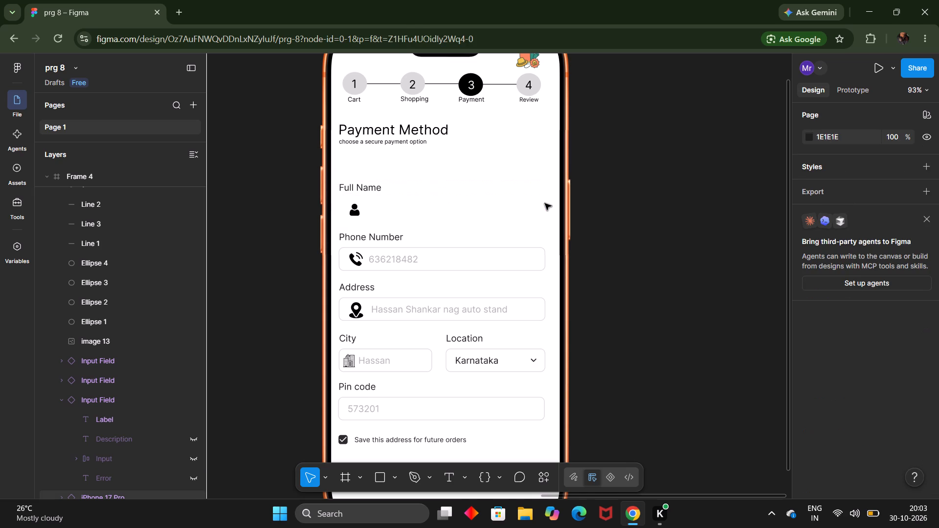
left_click(352, 183)
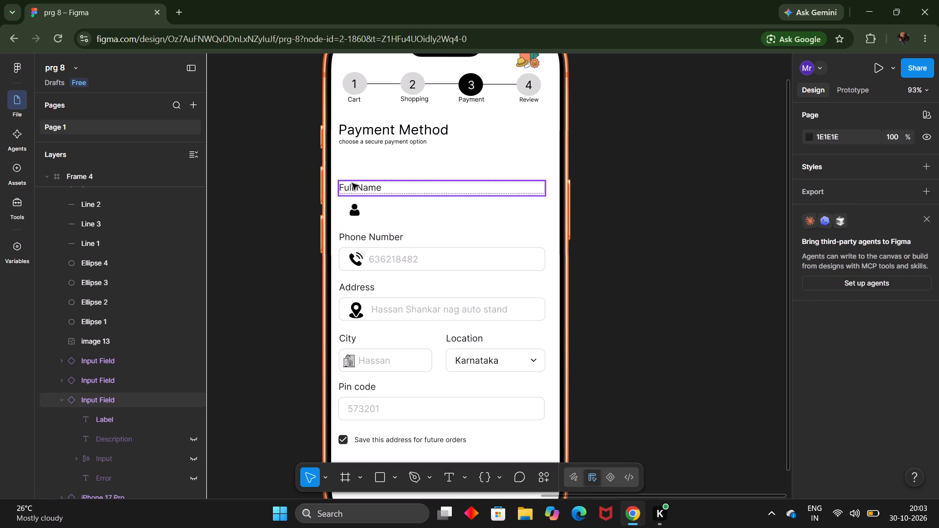
key("Delete")
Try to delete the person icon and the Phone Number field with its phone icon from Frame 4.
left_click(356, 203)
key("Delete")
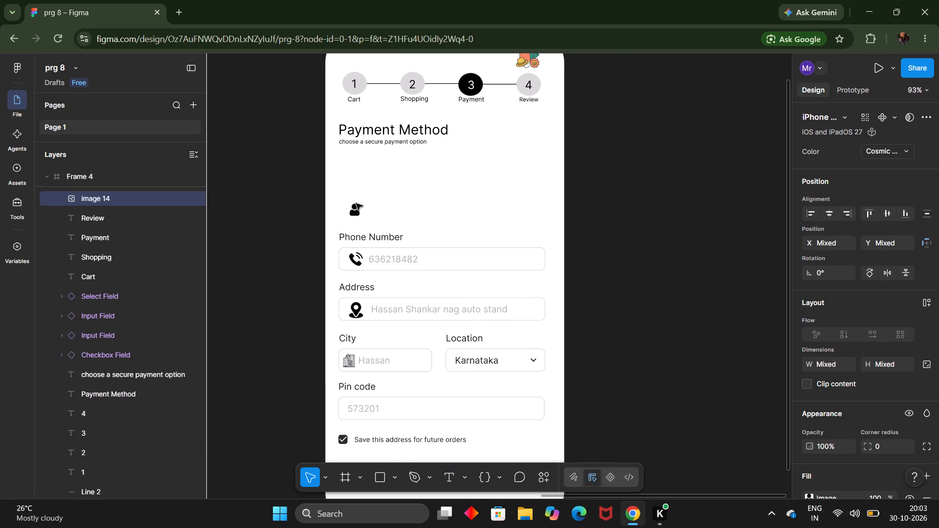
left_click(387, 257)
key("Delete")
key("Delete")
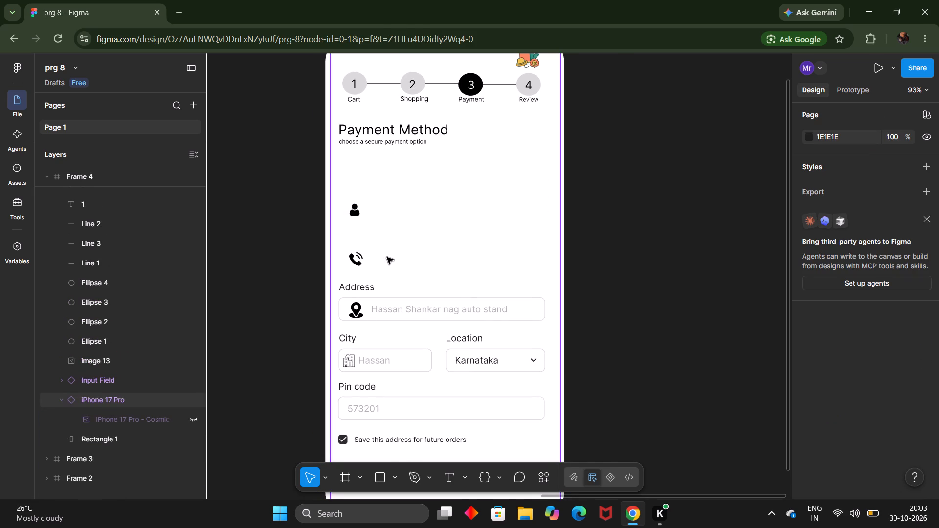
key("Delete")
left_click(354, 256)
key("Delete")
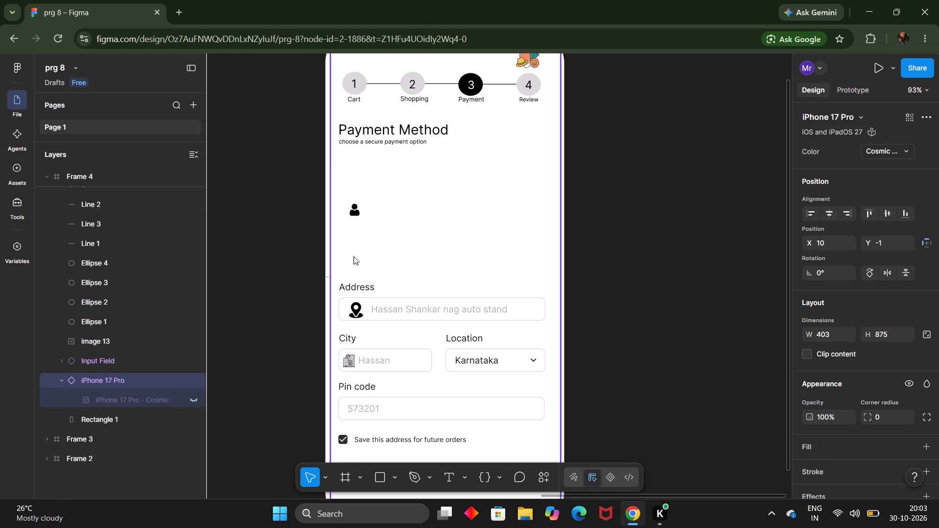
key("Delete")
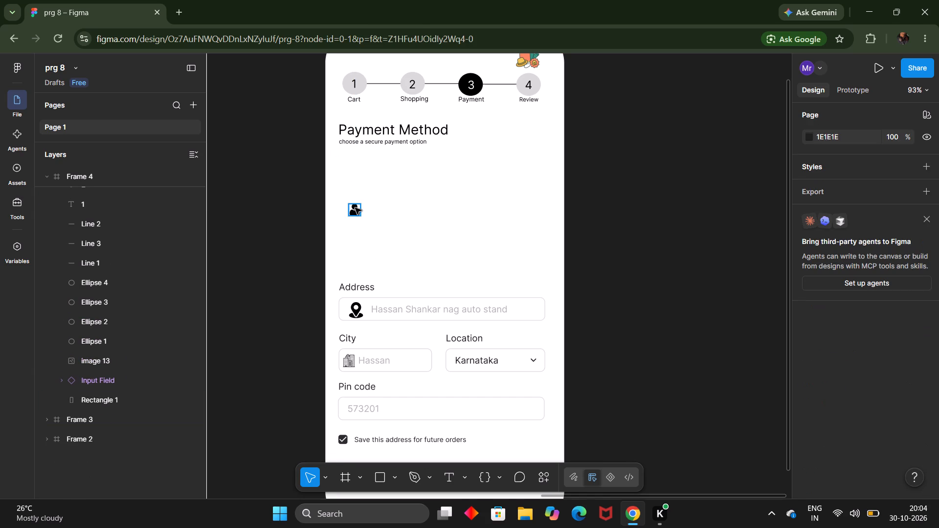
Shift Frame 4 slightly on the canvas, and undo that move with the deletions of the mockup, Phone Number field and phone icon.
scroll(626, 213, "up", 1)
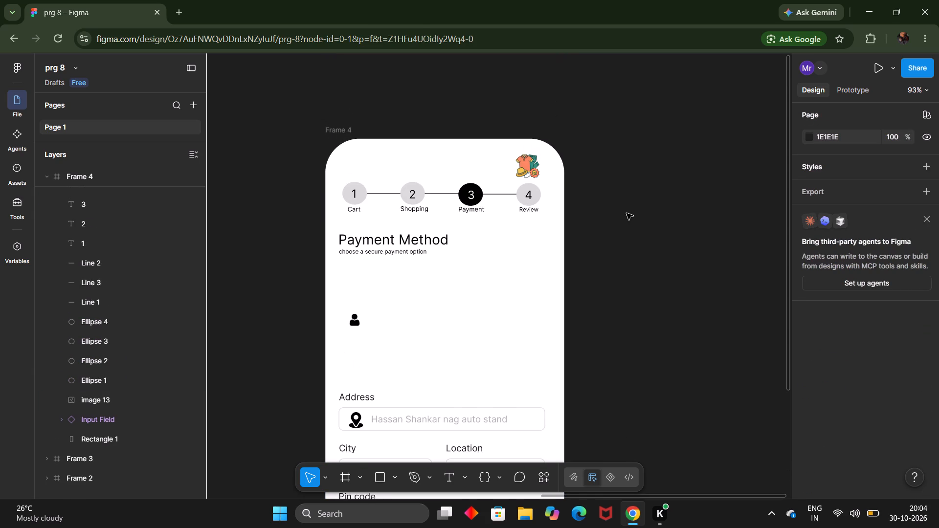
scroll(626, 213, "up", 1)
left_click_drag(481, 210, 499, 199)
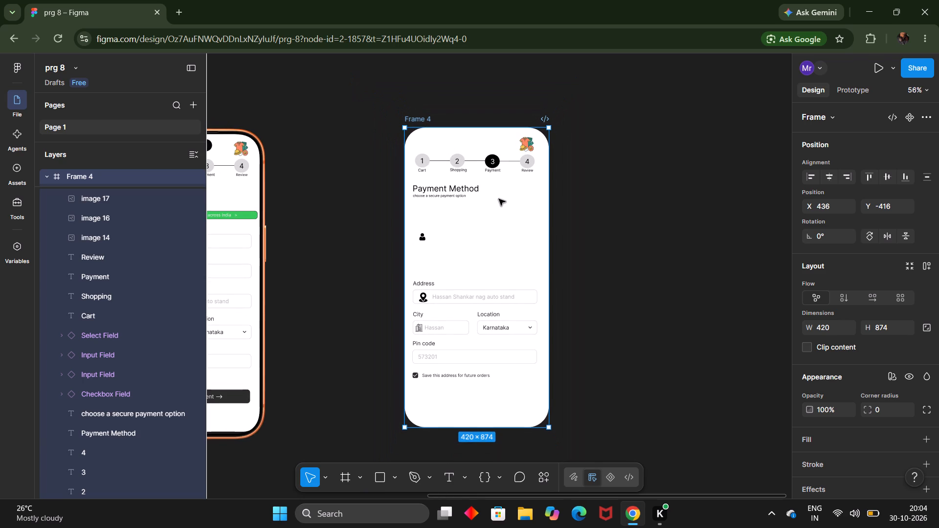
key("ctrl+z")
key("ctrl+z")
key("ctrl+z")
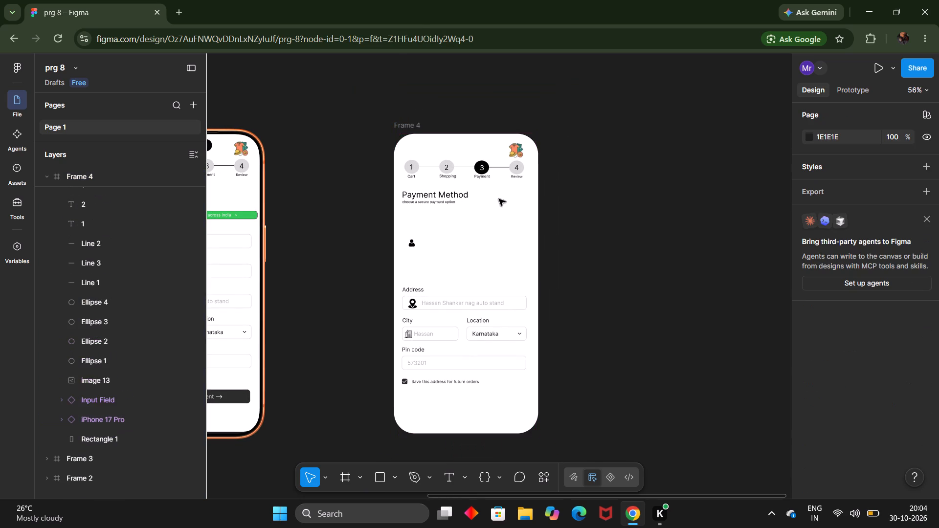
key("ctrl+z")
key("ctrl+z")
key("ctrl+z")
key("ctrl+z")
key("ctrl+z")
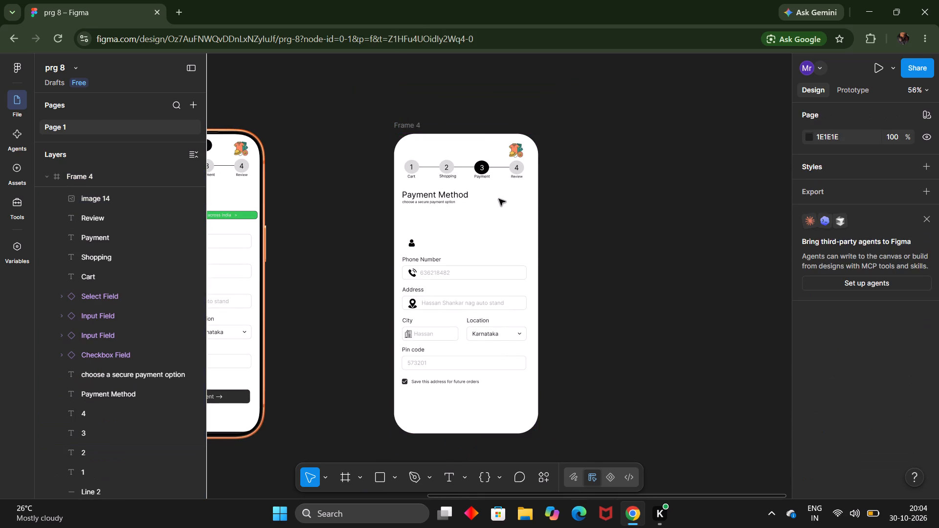
Delete the leftover person icon and the Phone Number field with its phone icon from Frame 4.
left_click(413, 242)
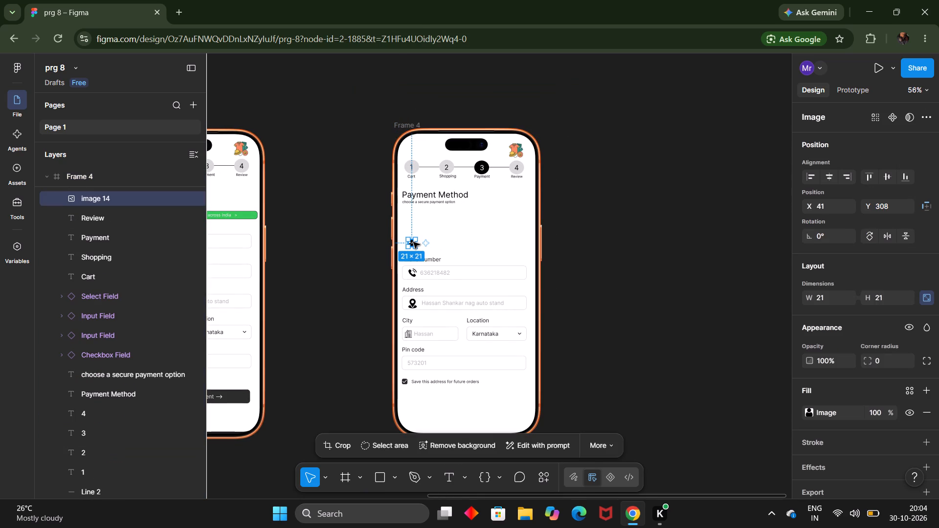
key("Delete")
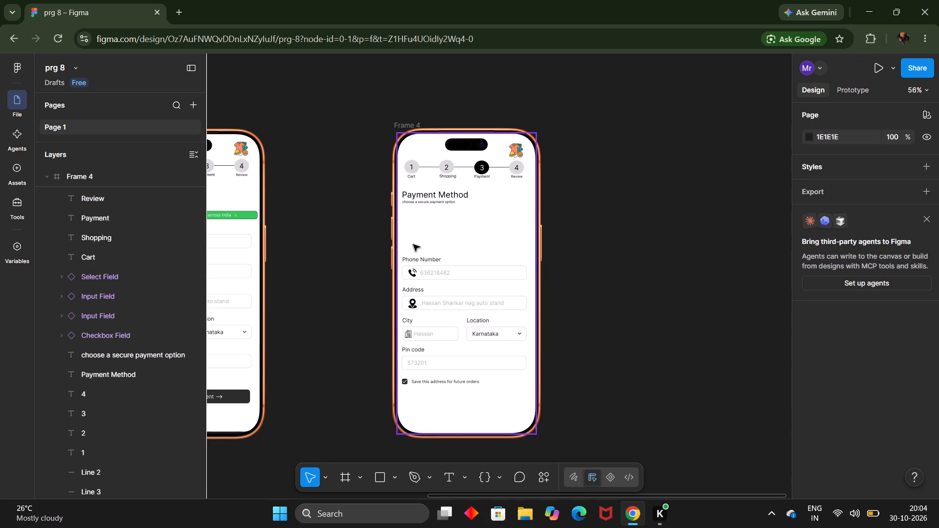
left_click(414, 254)
key("Delete")
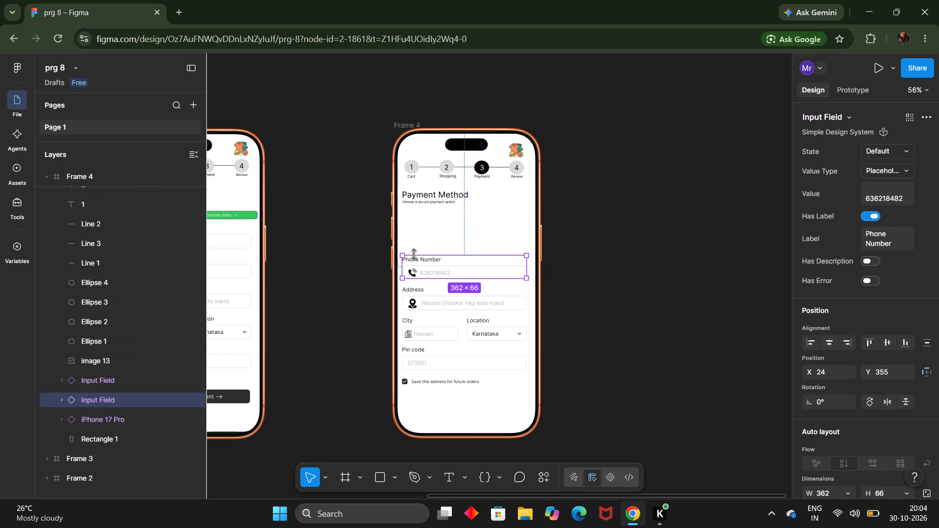
left_click(413, 269)
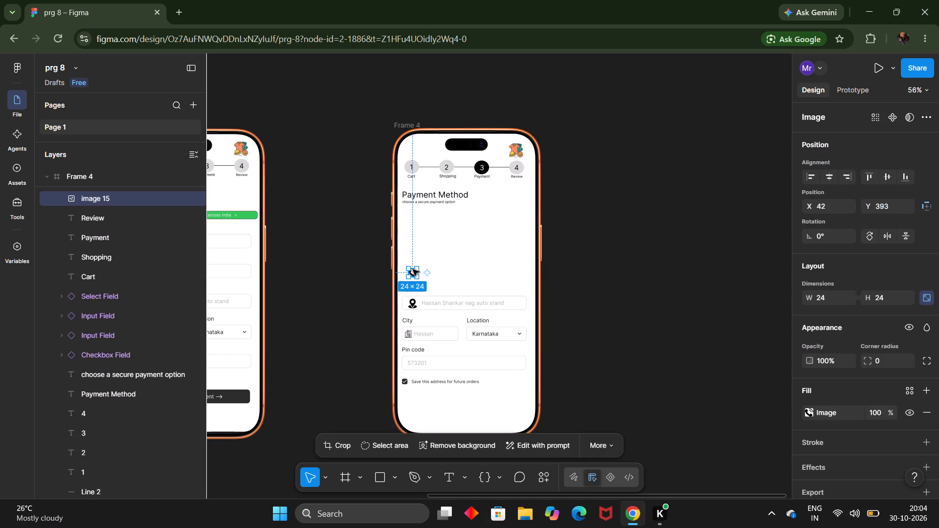
key("Delete")
Move the Address field up to about Y 288 and delete its leftover location-pin icon.
left_click_drag(434, 294, 434, 242)
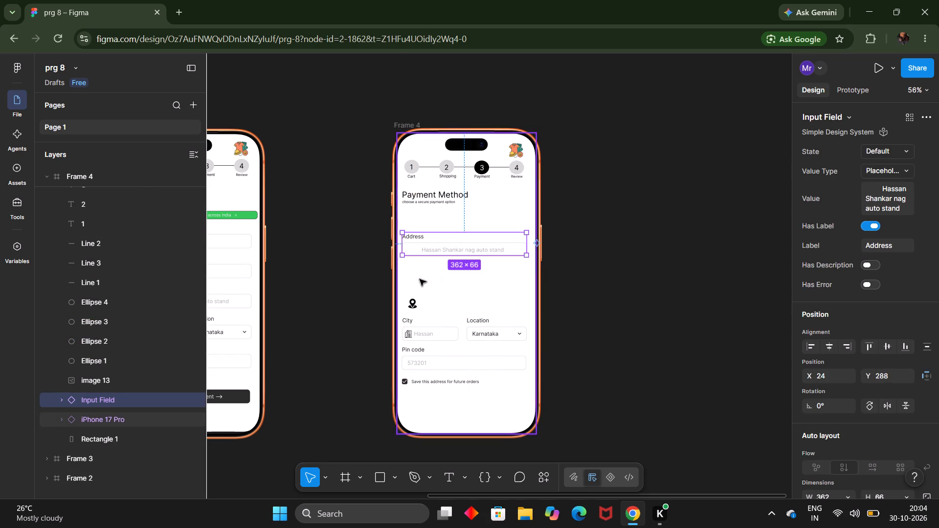
left_click(415, 298)
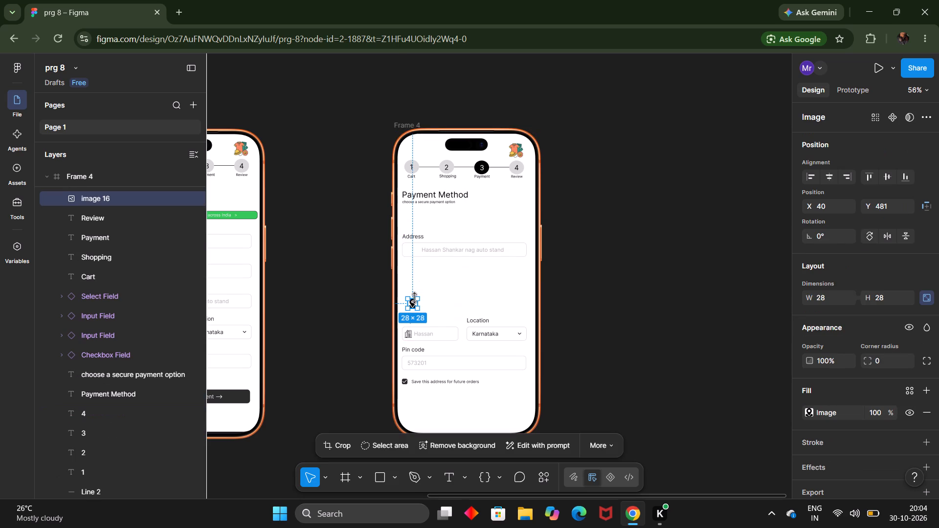
key("Delete")
Move the City field up beneath the Address field, to about Y 380.
left_click_drag(418, 330, 420, 278)
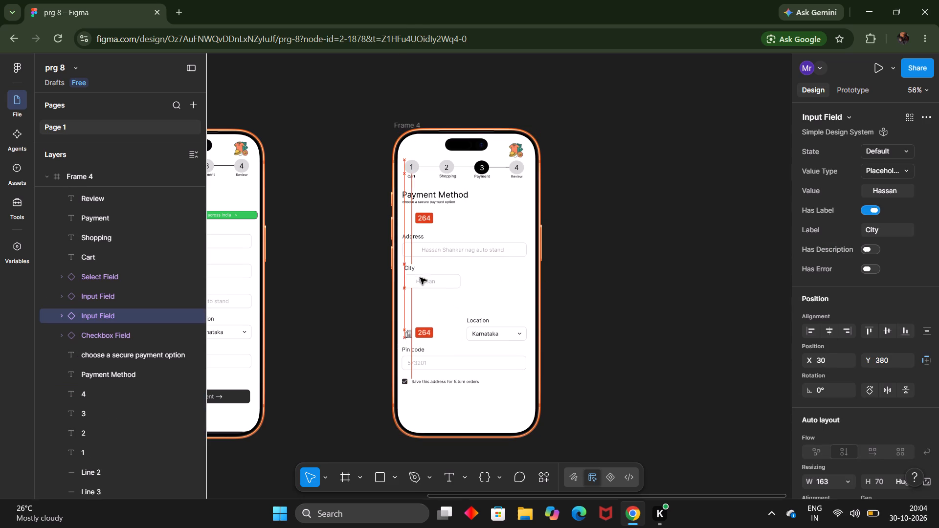
left_click_drag(420, 278, 420, 278)
Delete the Pin code field and the City field's leftover building icon from Frame 4.
left_click(483, 329)
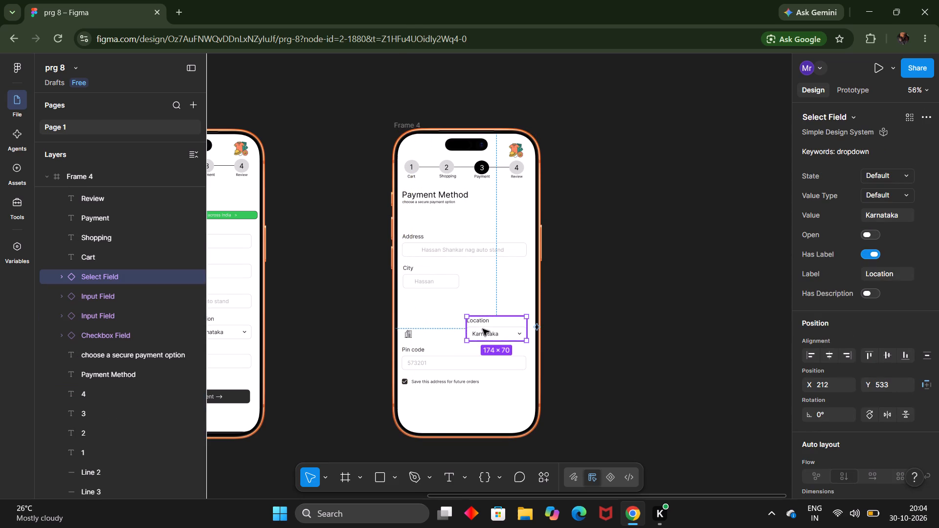
left_click(451, 352)
key("Delete")
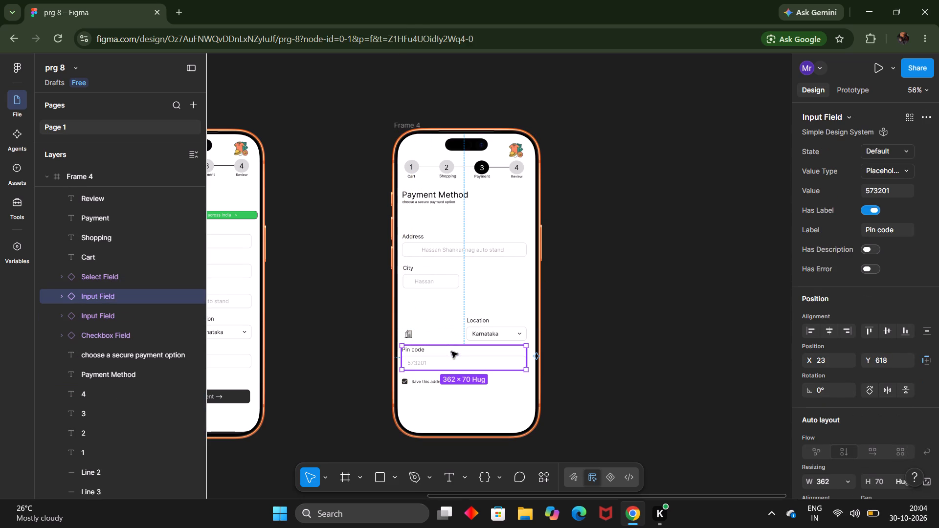
left_click(410, 335)
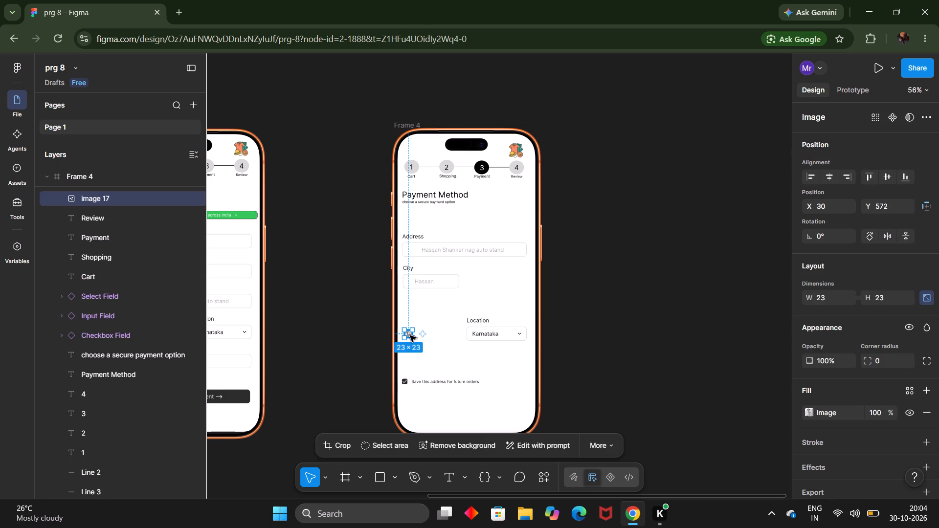
key("Delete")
Select the Location dropdown field in Frame 4.
left_click(476, 331)
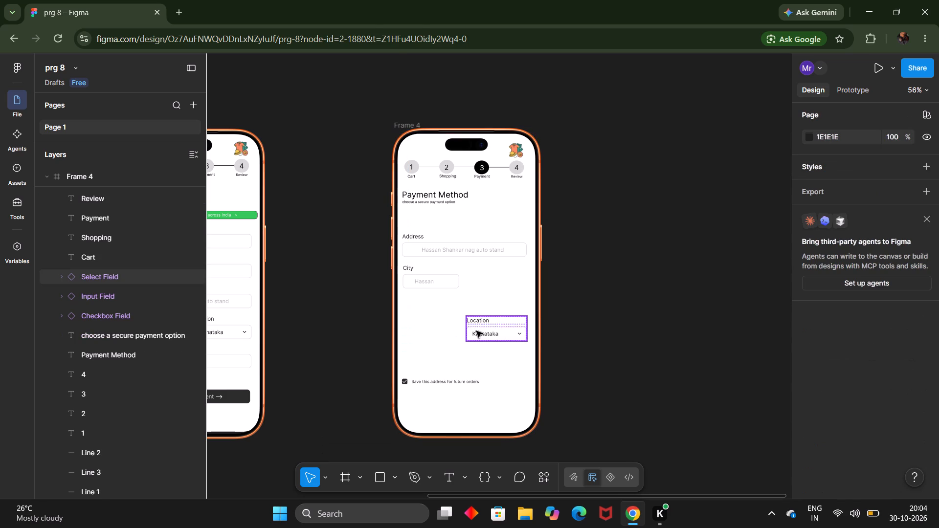
Move the Location dropdown field to the left side of Frame 4, below the City field with a gap between them.
left_click_drag(476, 331, 418, 336)
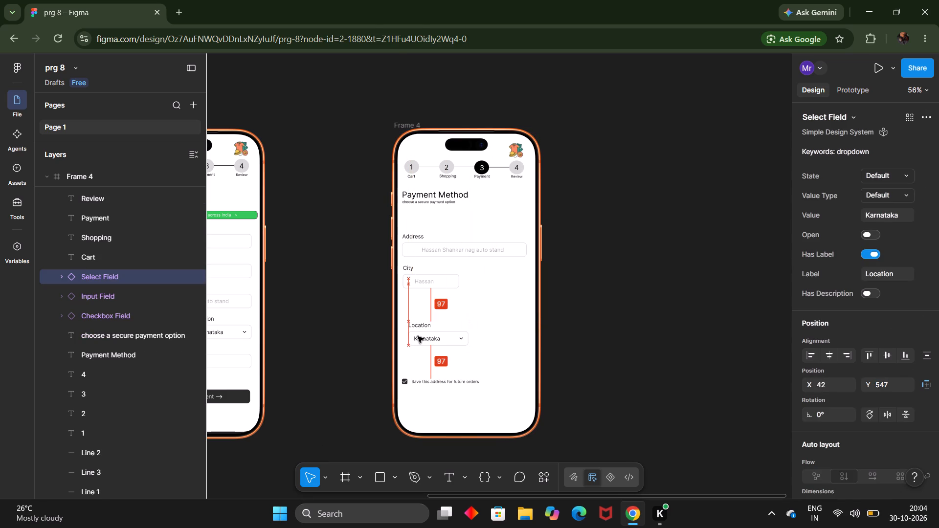
left_click_drag(418, 336, 414, 344)
Delete the "Save this address for future orders" checkbox field from Frame 4.
left_click(419, 378)
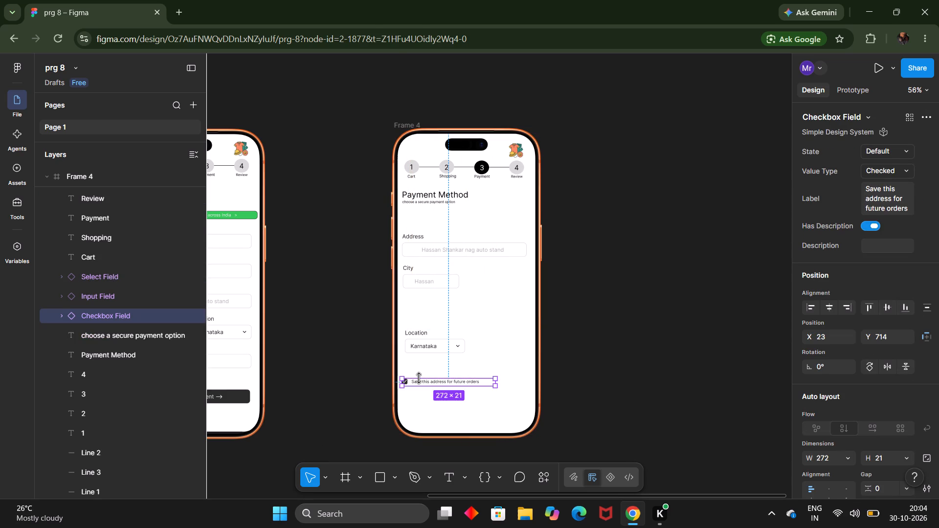
key("Delete")
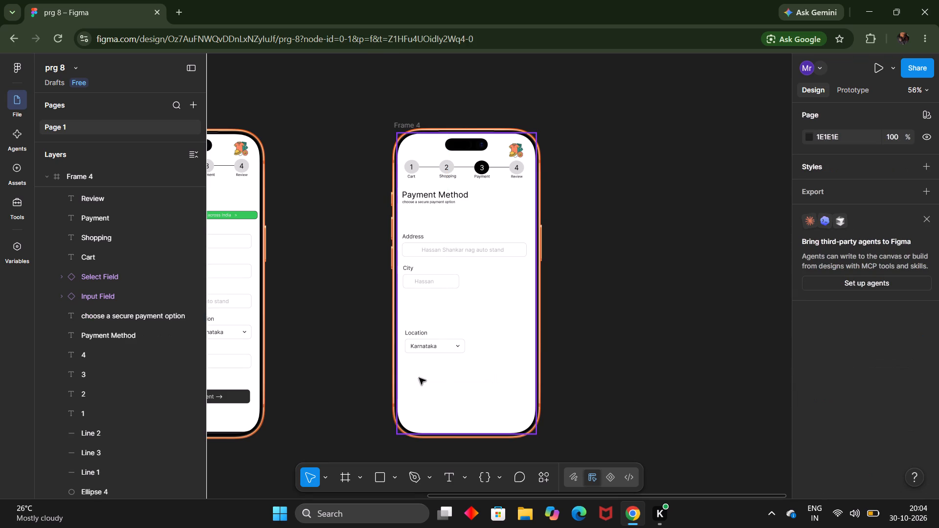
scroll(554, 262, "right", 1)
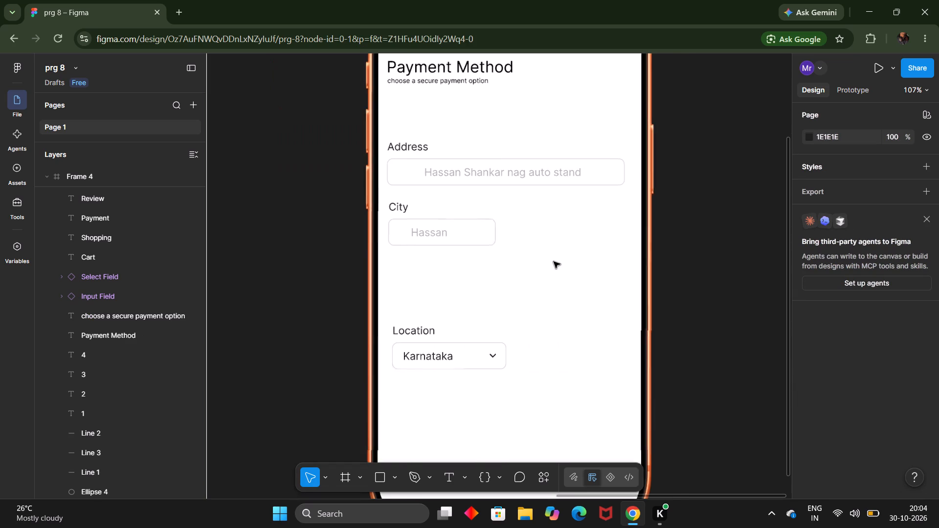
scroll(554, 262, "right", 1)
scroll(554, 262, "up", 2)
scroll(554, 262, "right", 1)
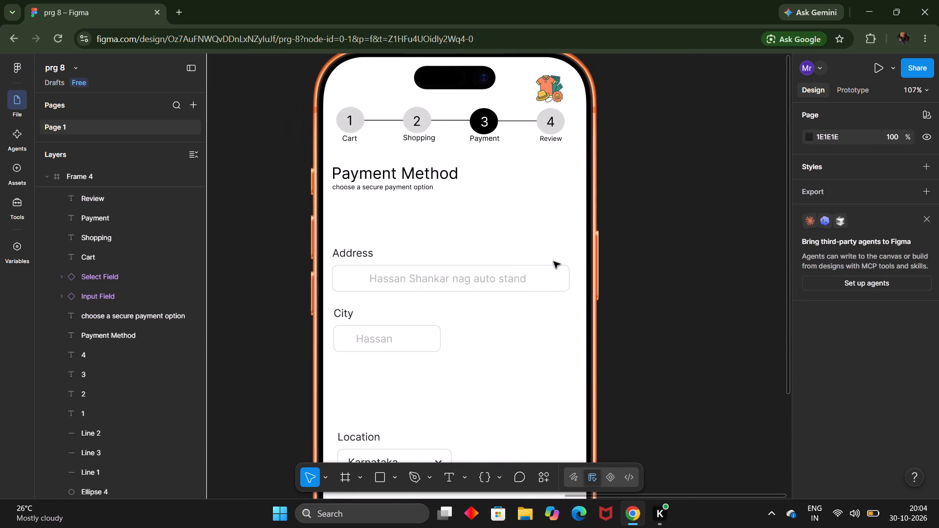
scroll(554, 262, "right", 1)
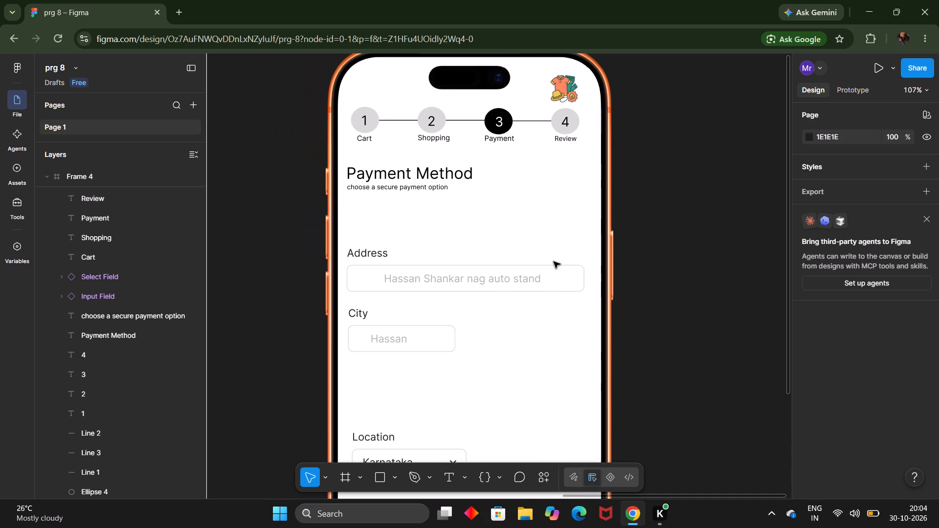
Open a new browser tab.
left_click(184, 10)
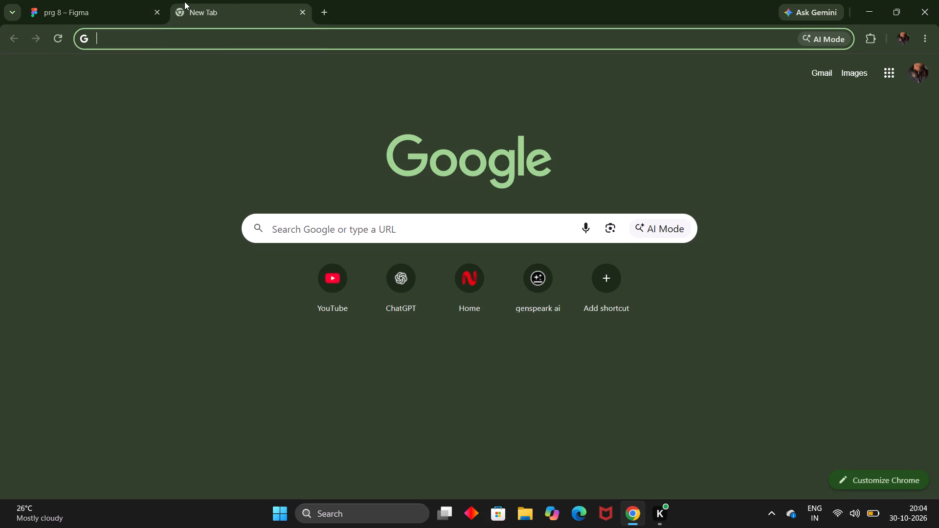
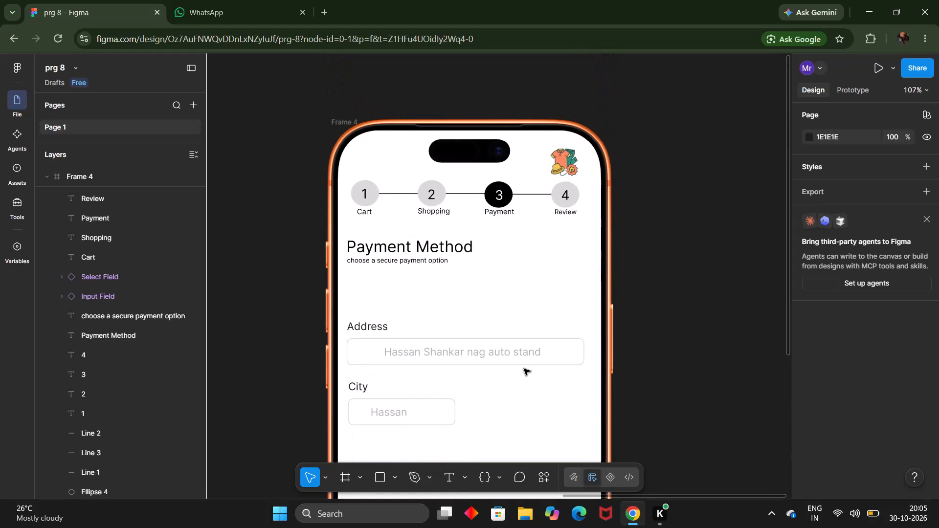
Review the Your Cart and Shipping Details screens in Frames 2 and 3 as reference for the Payment Method layout in Frame 4.
scroll(524, 369, "up", 1)
scroll(524, 369, "down", 2)
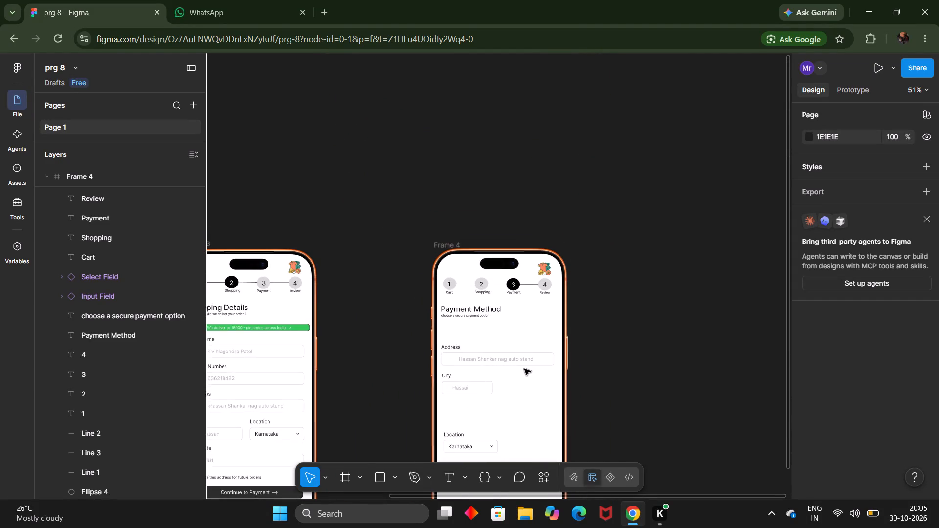
scroll(524, 369, "down", 1)
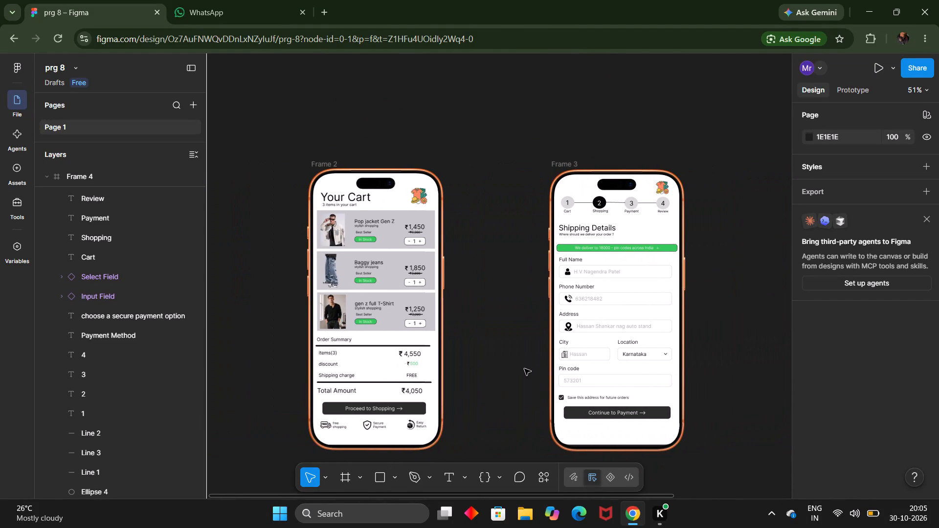
scroll(524, 369, "down", 1)
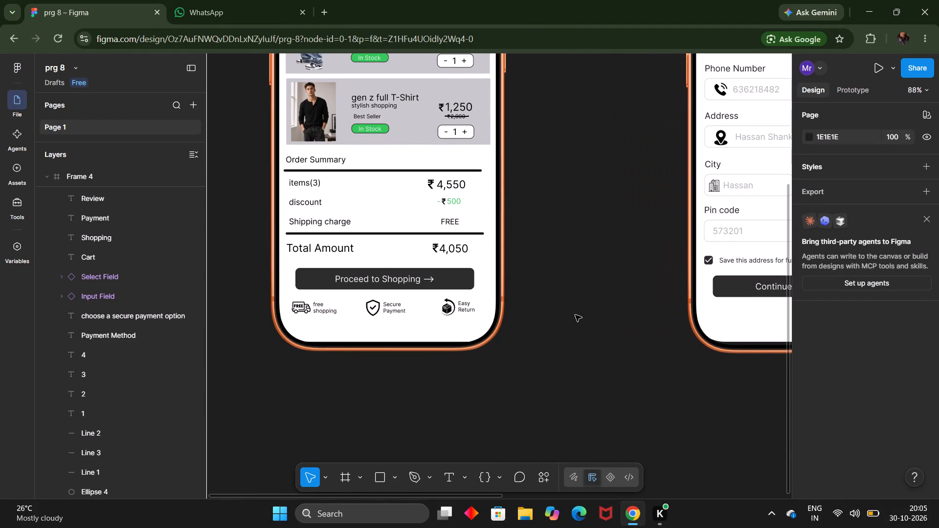
scroll(575, 315, "up", 2)
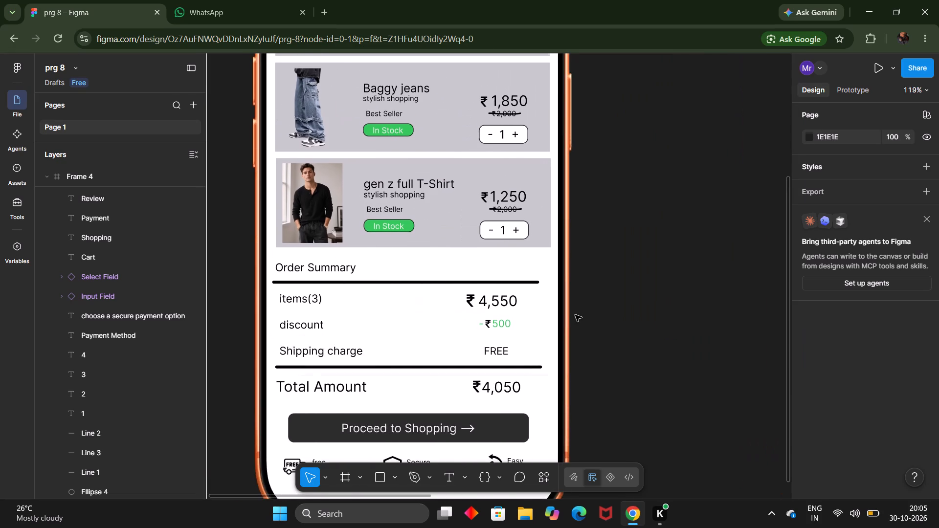
scroll(575, 315, "up", 1)
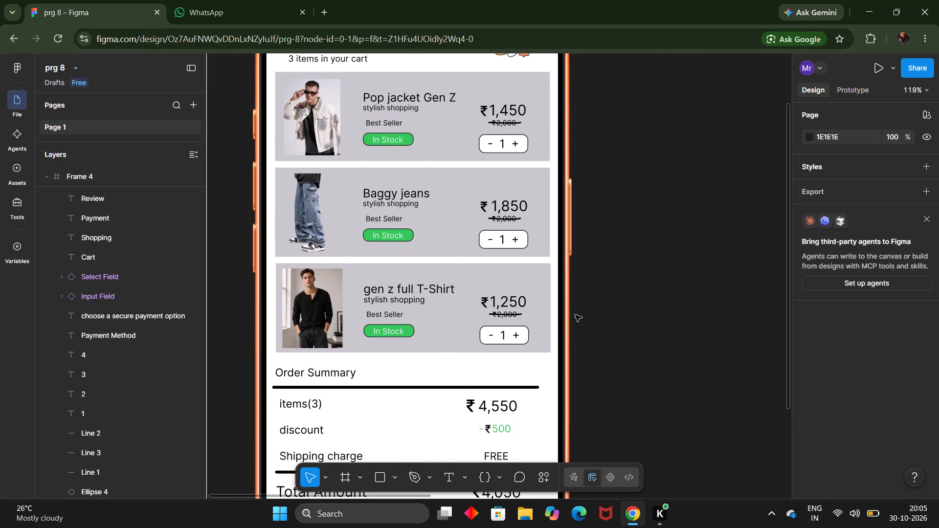
scroll(575, 315, "down", 1)
scroll(575, 315, "left", 2)
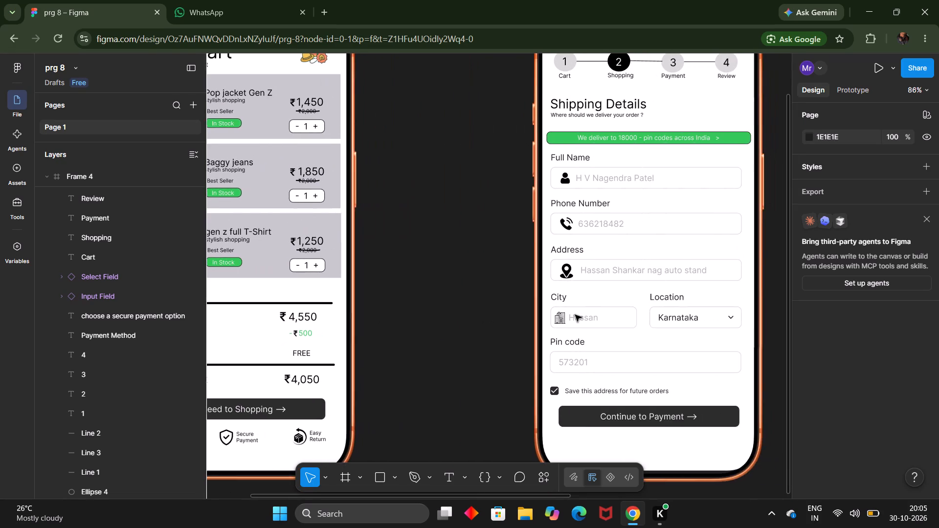
scroll(575, 315, "left", 3)
scroll(575, 315, "up", 1)
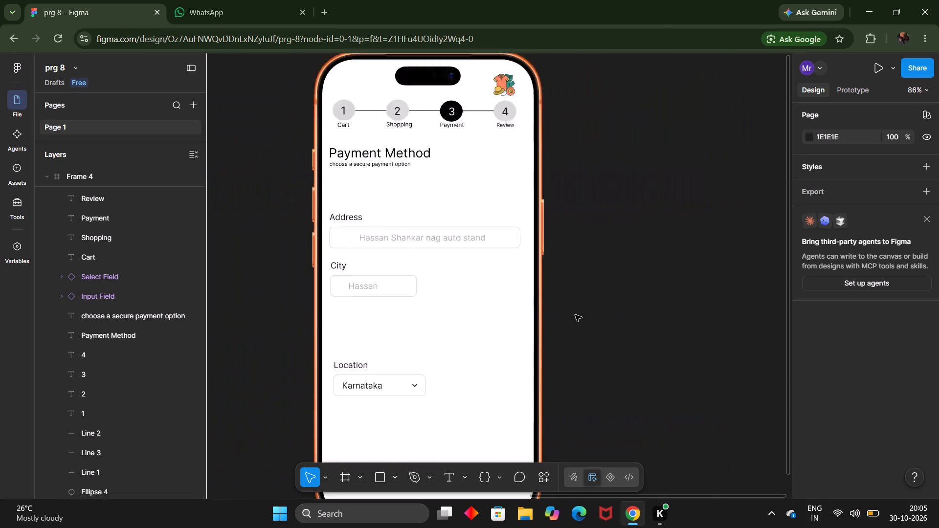
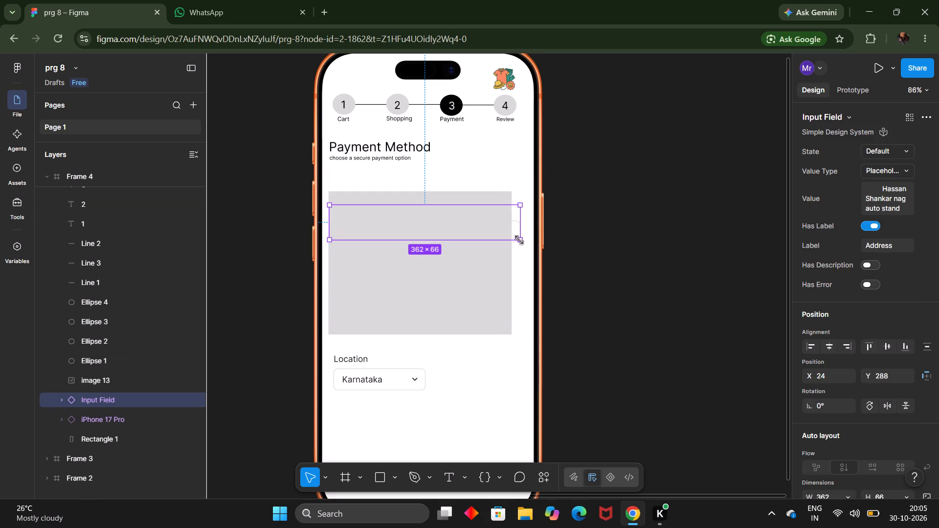
Open the layer actions for the selected Address input field overlapping the grey rectangle in Frame 4.
right_click(487, 222)
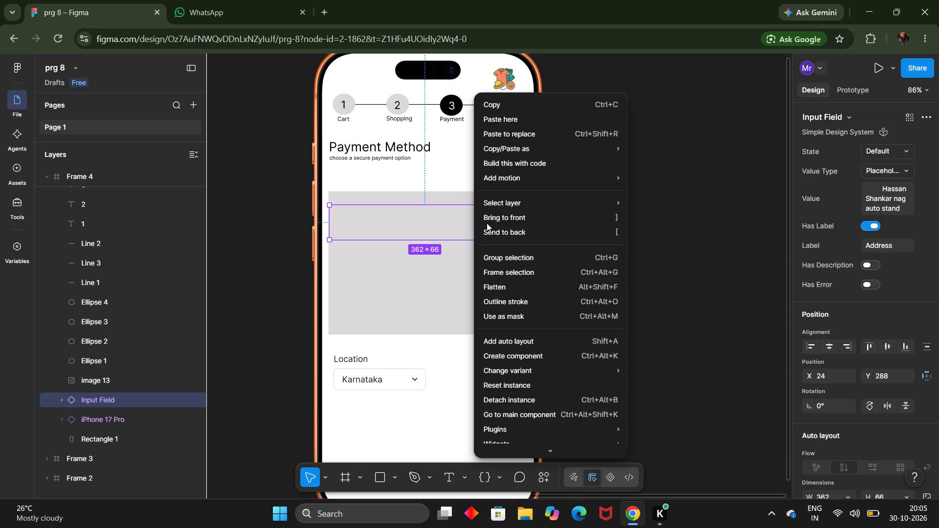
Bring the Address field in front of the grey rectangle and shift the rectangle to about X 37, Y 261.
left_click(487, 222)
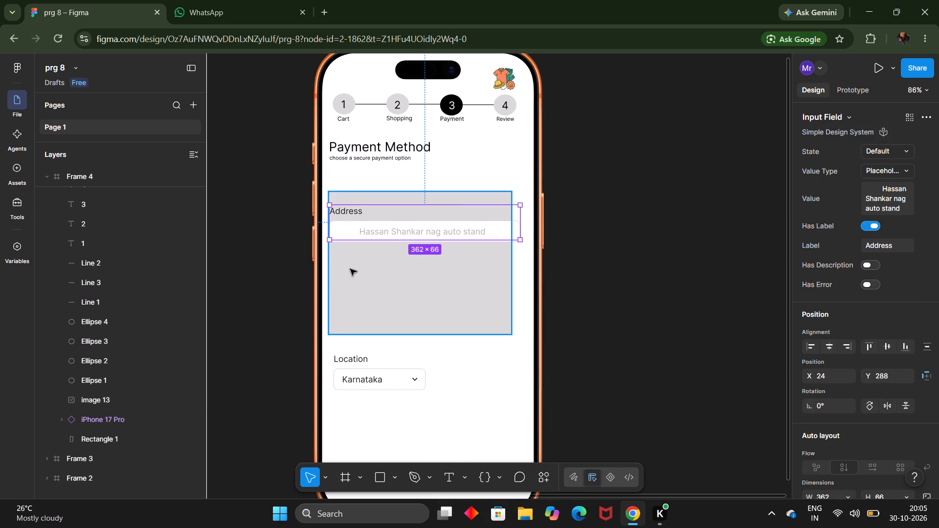
left_click_drag(350, 269, 358, 269)
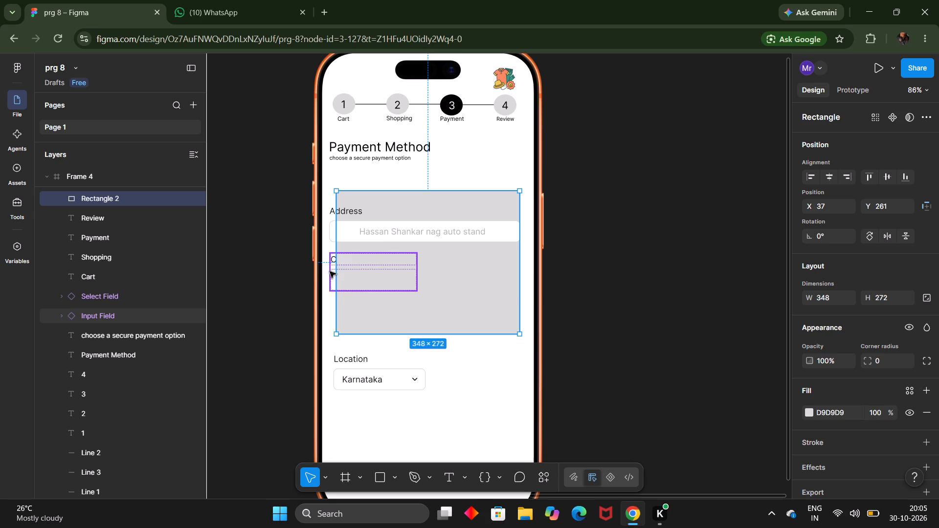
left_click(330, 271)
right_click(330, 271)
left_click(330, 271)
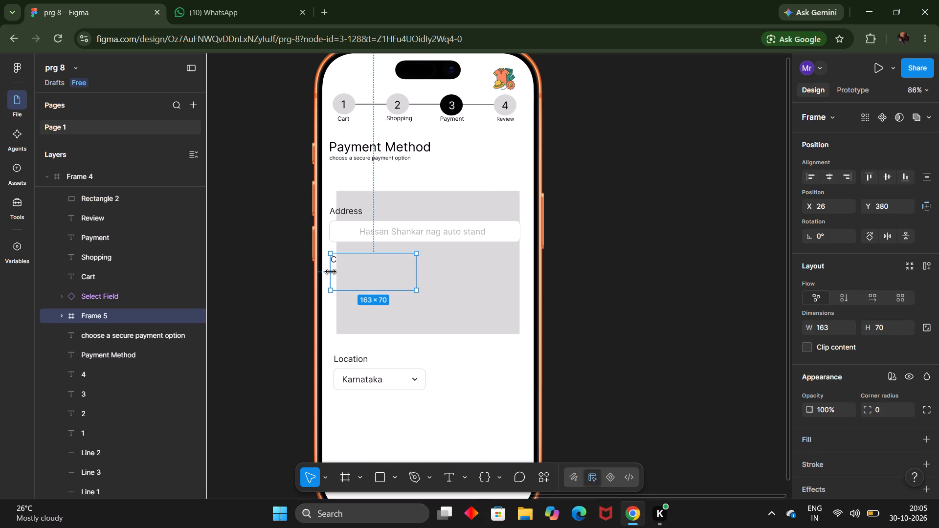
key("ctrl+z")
Bring the City field in front of the grey rectangle and move it to about X 60, Y 381.
left_click(331, 271)
right_click(331, 271)
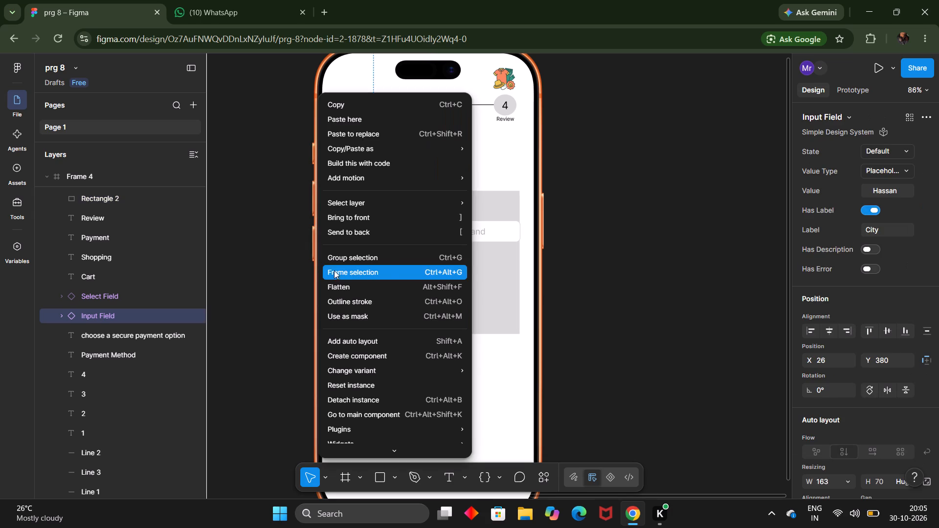
left_click(360, 216)
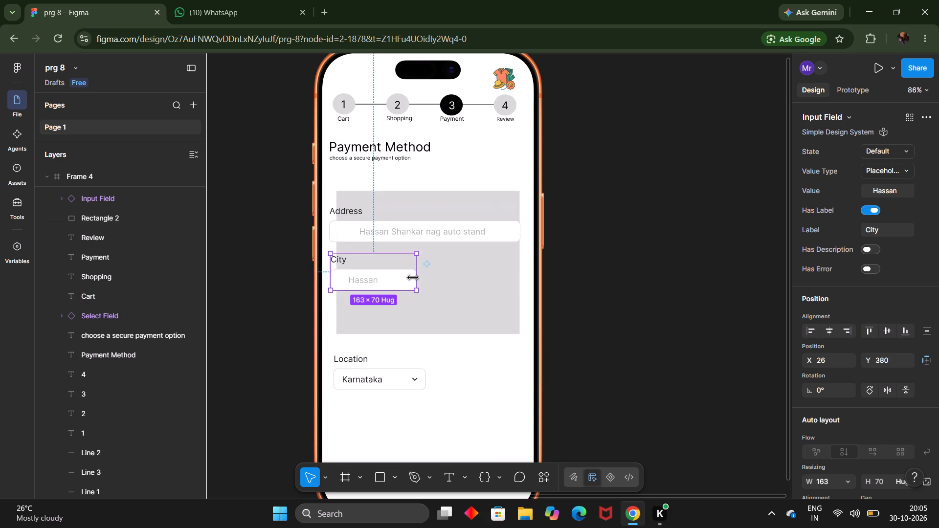
left_click_drag(404, 276, 422, 277)
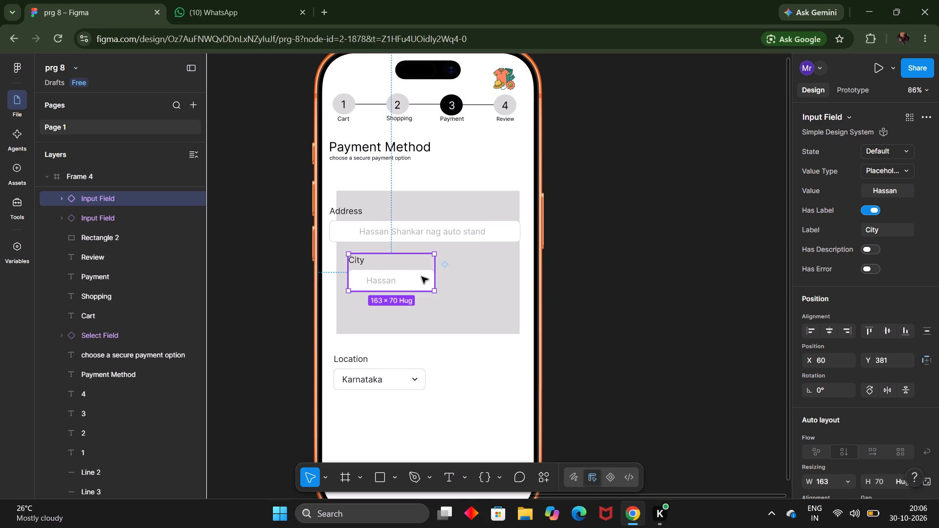
Resize and position the grey rectangle behind the fields to about 388 × 288 at X 18, Y 243.
left_click(474, 197)
left_click_drag(335, 188, 330, 181)
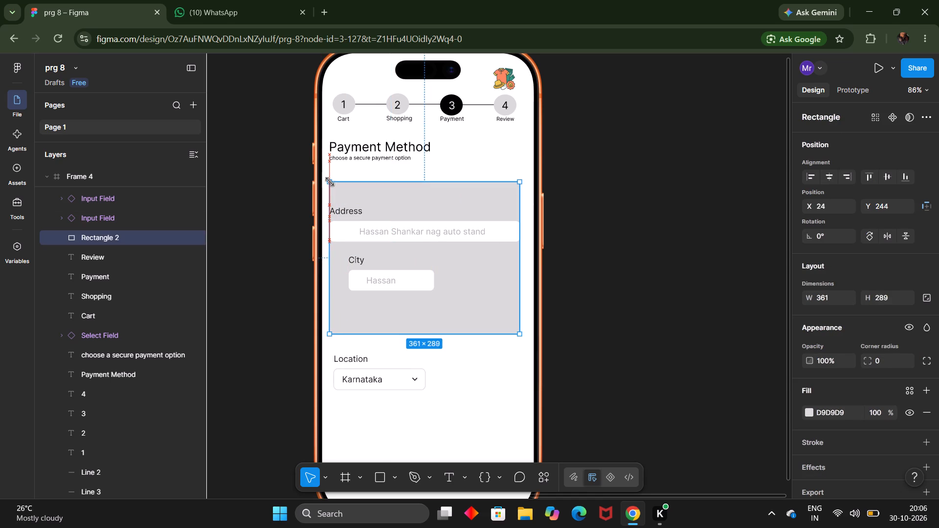
left_click_drag(330, 181, 325, 182)
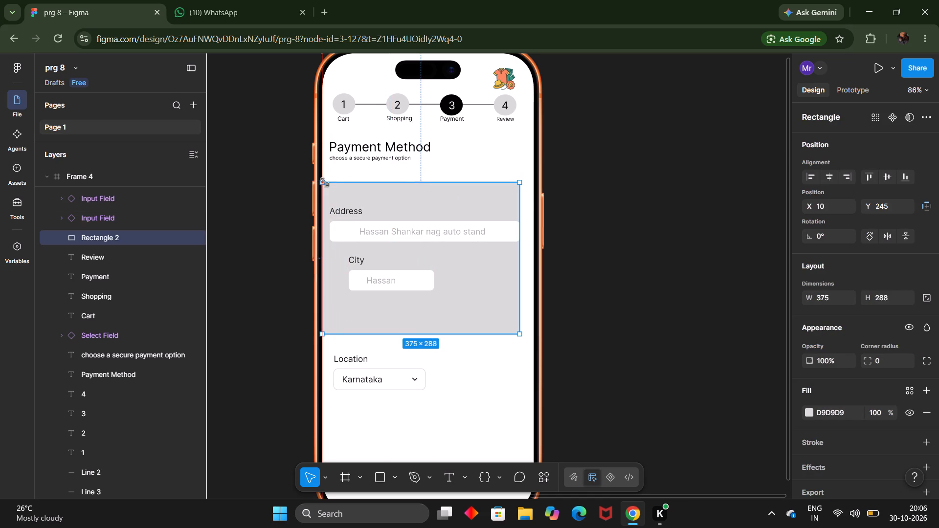
left_click_drag(325, 182, 328, 182)
left_click_drag(518, 253, 524, 253)
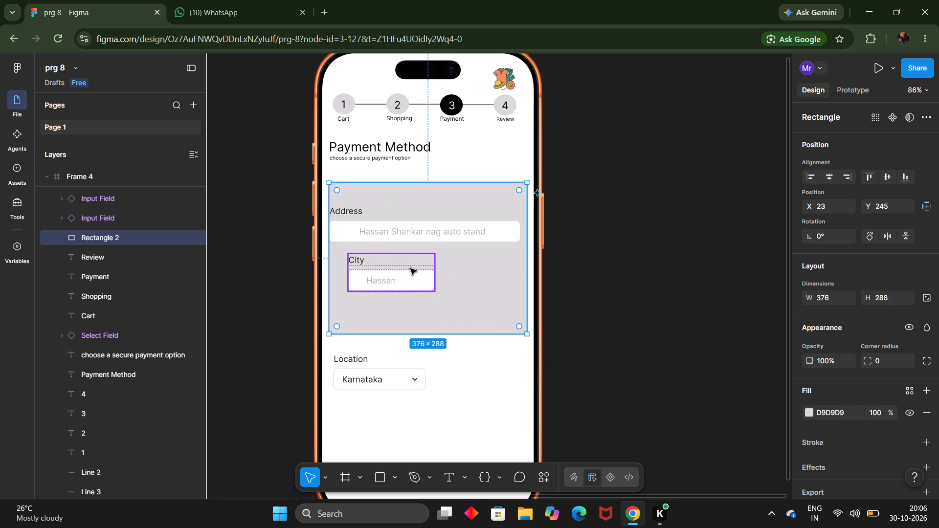
left_click(387, 265)
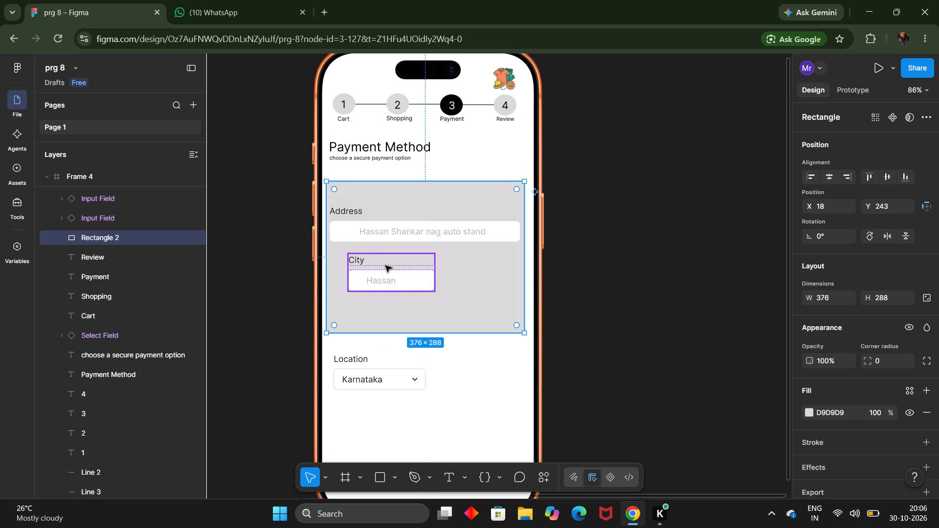
left_click_drag(523, 245, 528, 245)
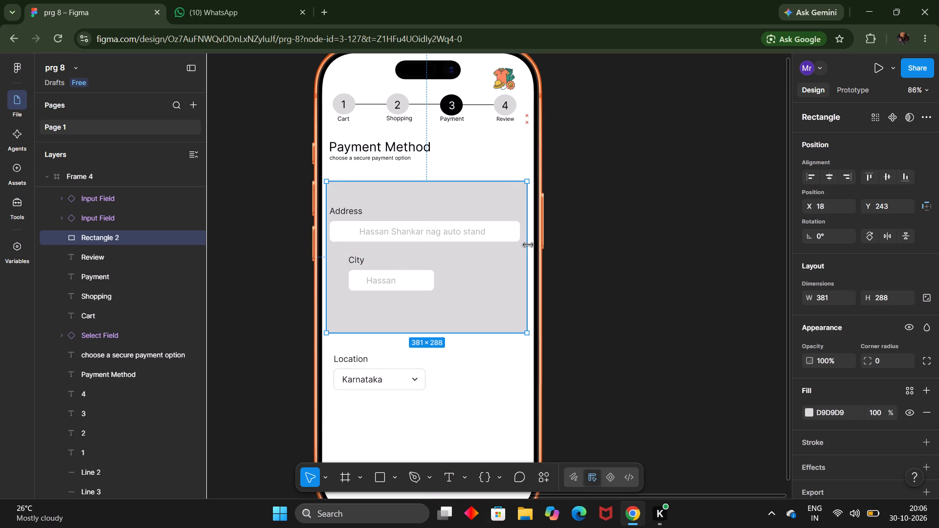
left_click_drag(528, 245, 532, 245)
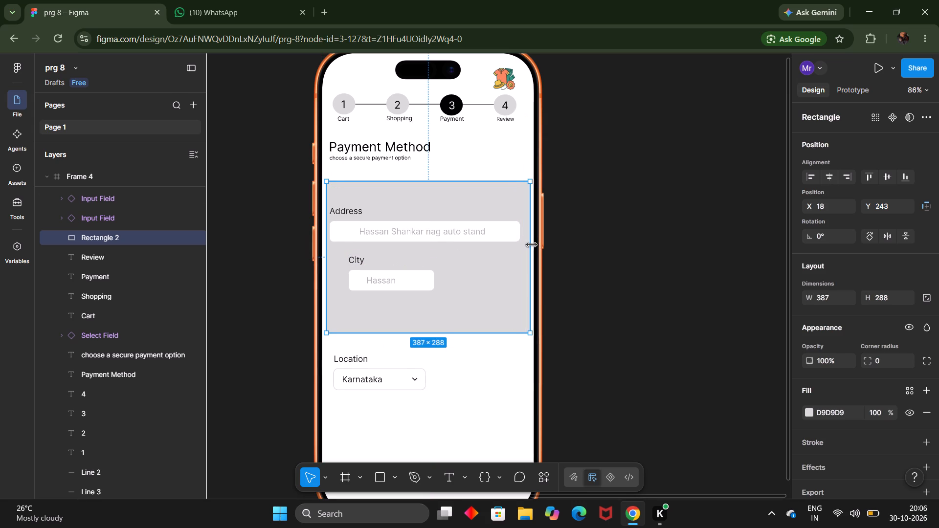
left_click_drag(532, 245, 531, 244)
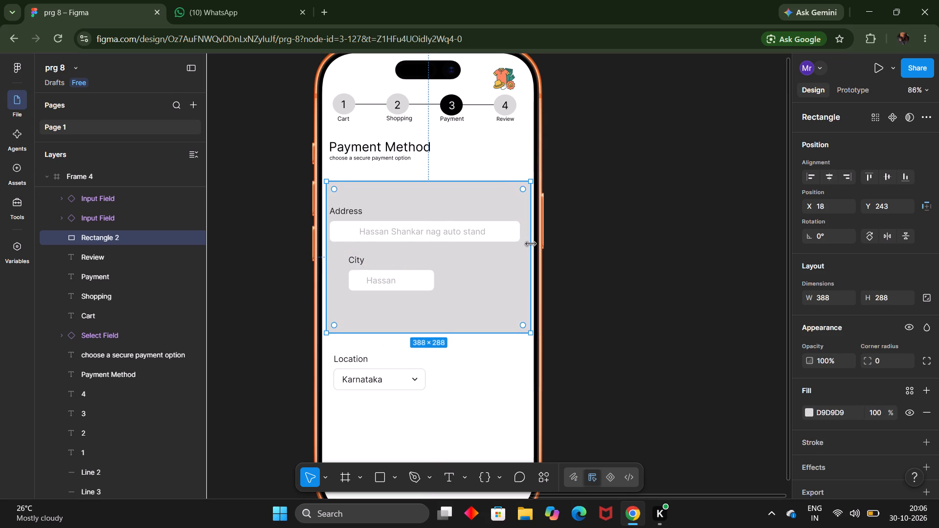
left_click(679, 291)
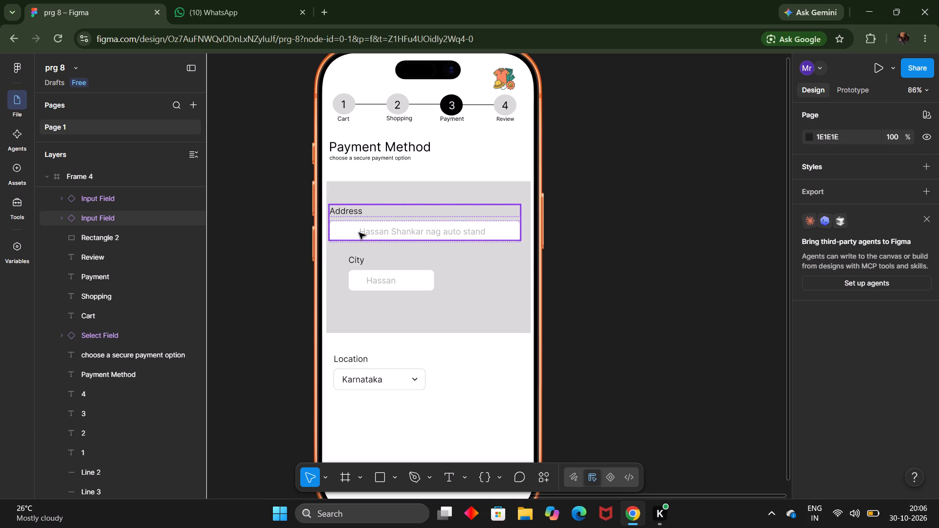
Move the Address field down to about Y 309 and the City field beneath it to about X 23, Y 387.
left_click(359, 233)
left_click_drag(387, 216, 387, 227)
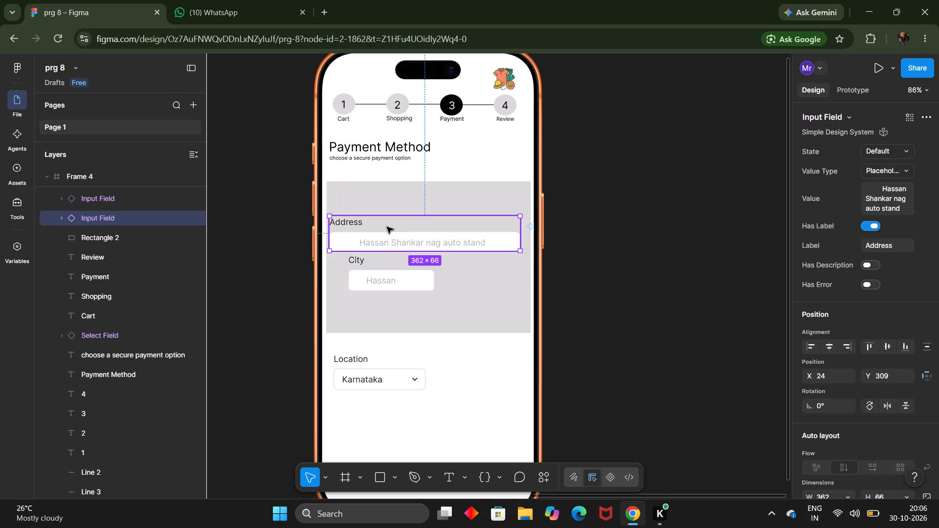
left_click_drag(388, 273, 367, 278)
Duplicate the City field and place the copy beside the original at about X 215, Y 387.
key("ctrl+c")
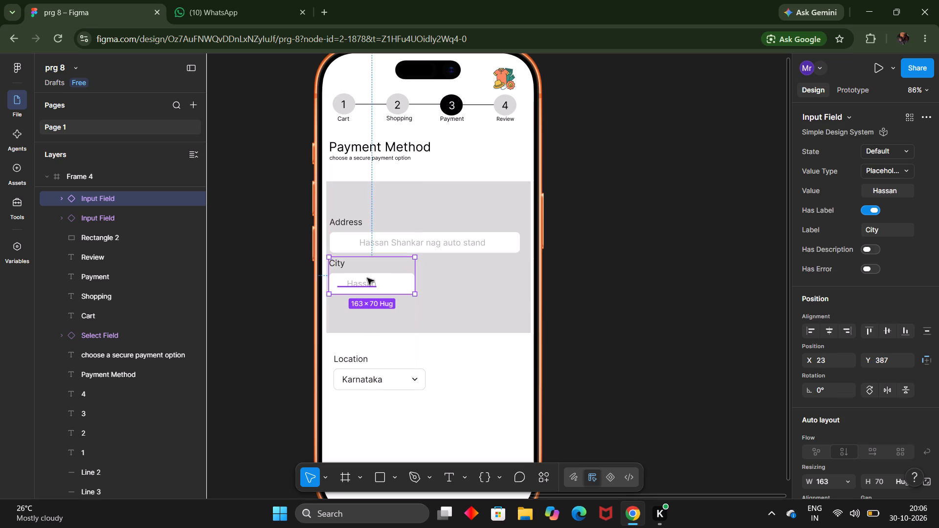
key("ctrl+v")
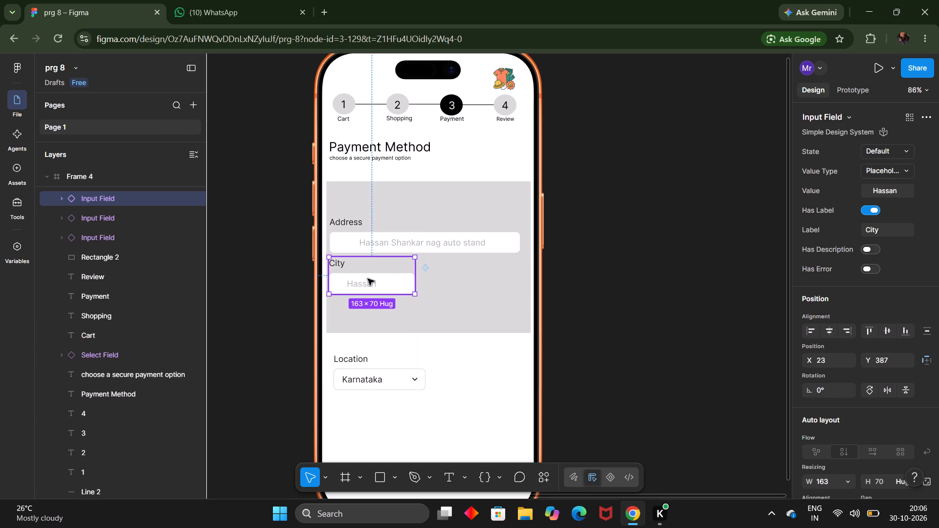
left_click_drag(368, 279, 469, 279)
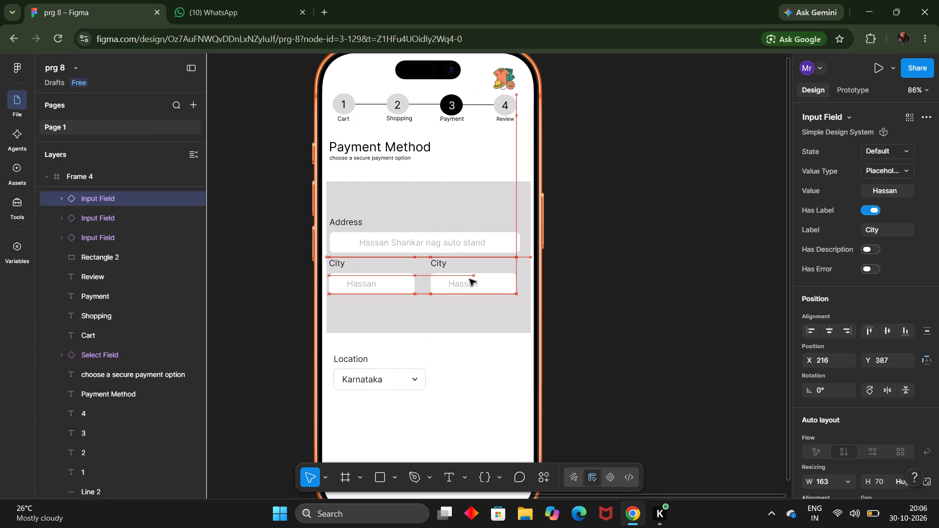
left_click_drag(469, 279, 469, 279)
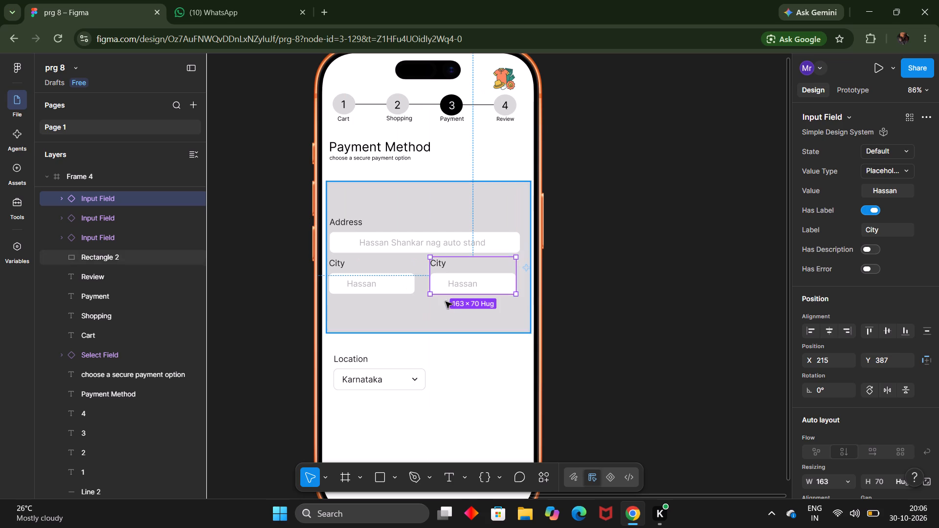
Duplicate the Address field and place the copy beneath the two City fields at about X 23, Y 457.
left_click(434, 248)
key("ctrl+c")
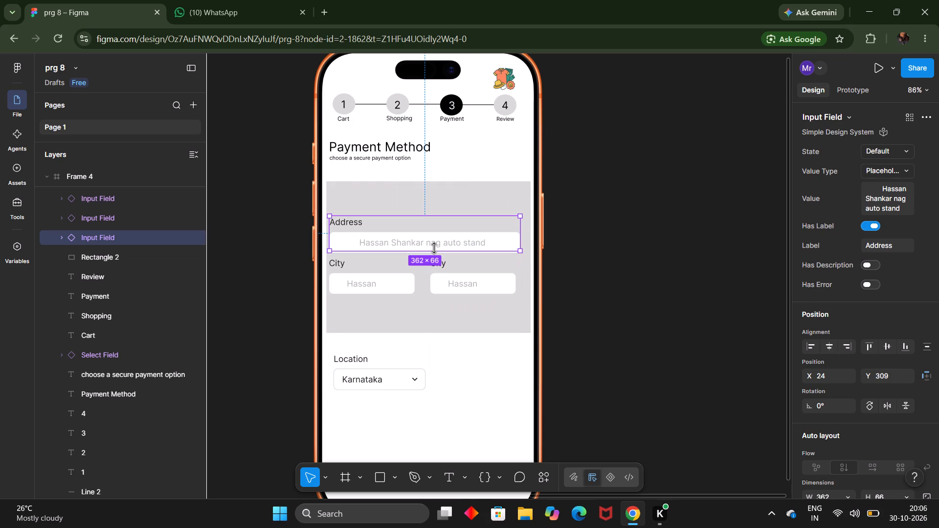
key("ctrl+v")
left_click_drag(431, 230, 433, 301)
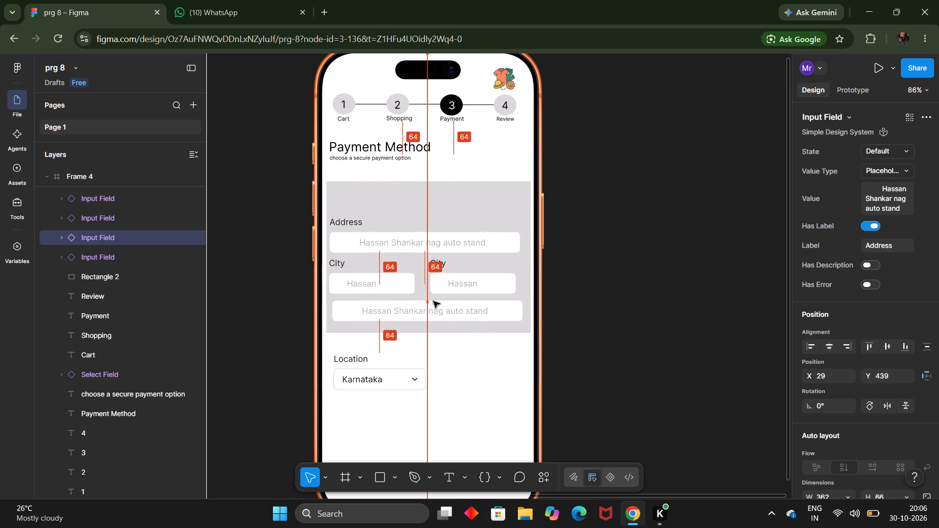
left_click_drag(433, 301, 430, 306)
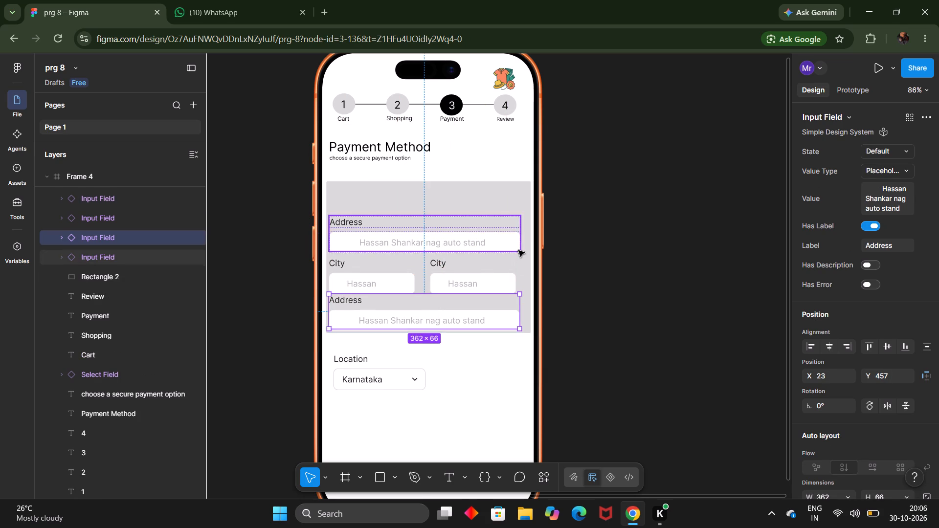
Extend the grey rectangle downward to a height of about 326 and move the Location field down below it.
left_click(521, 259)
left_click_drag(456, 336, 456, 338)
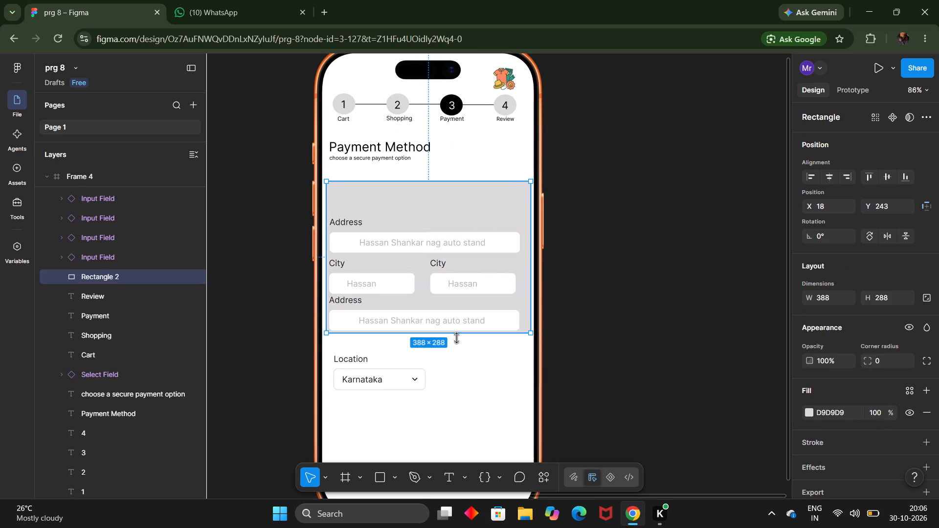
left_click_drag(456, 338, 454, 353)
left_click_drag(366, 387, 362, 402)
Reposition the iPhone 17 Pro mockup in Frame 4 at about X 10, Y -9.
left_click_drag(408, 355, 417, 347)
left_click(417, 347)
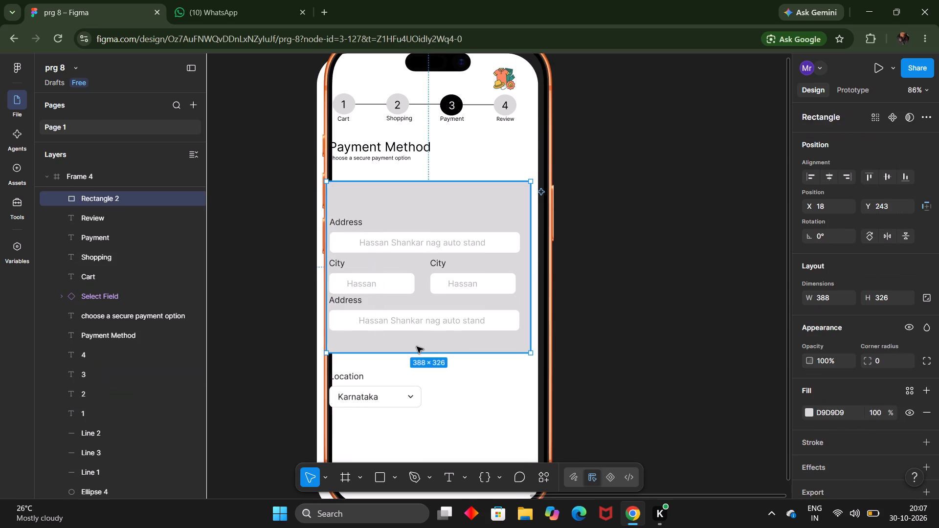
left_click_drag(431, 382, 419, 386)
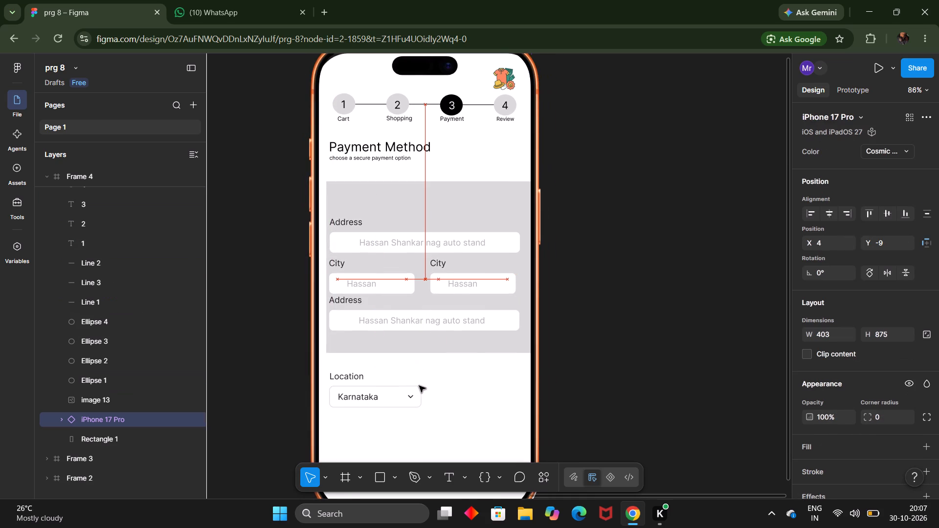
left_click(446, 400)
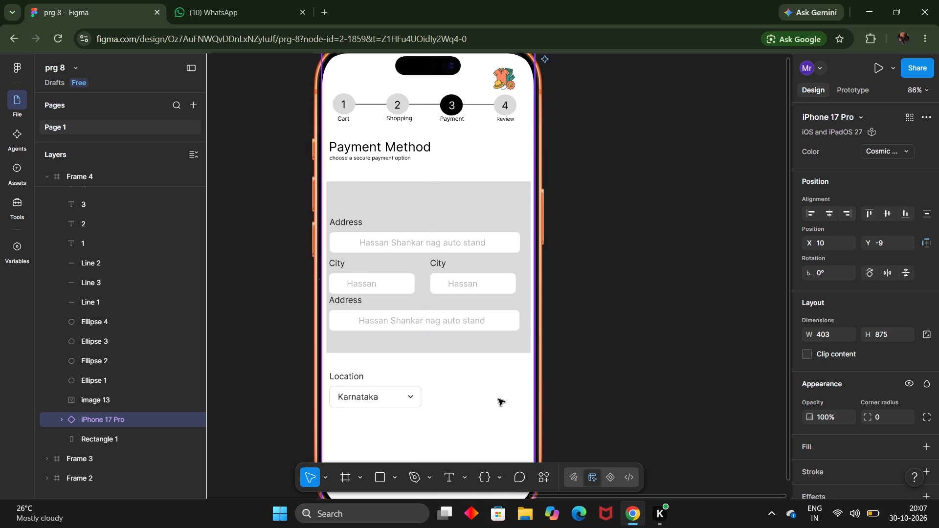
scroll(587, 391, "down", 1)
left_click(597, 364)
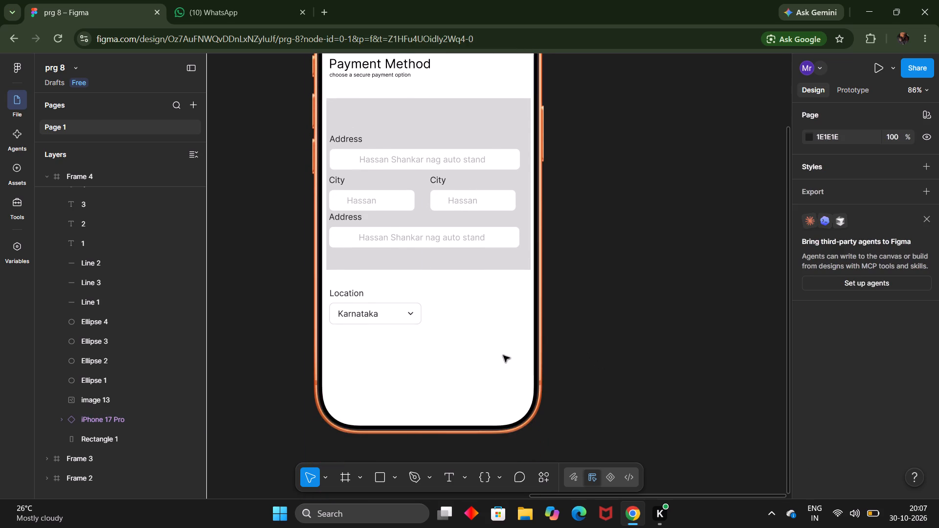
Lower the iPhone 17 Pro mockup slightly to line up with the top of Frame 4, keeping it at X 10.
scroll(599, 328, "up", 2)
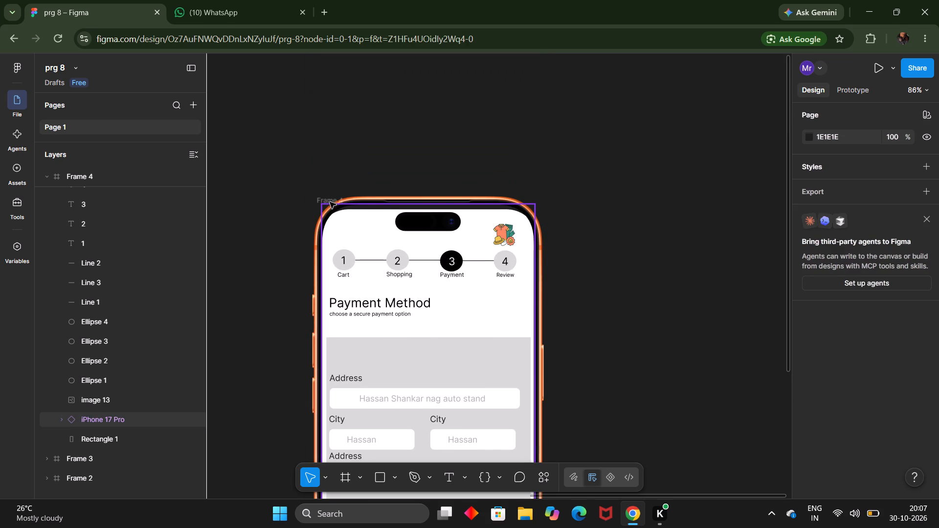
left_click(326, 200)
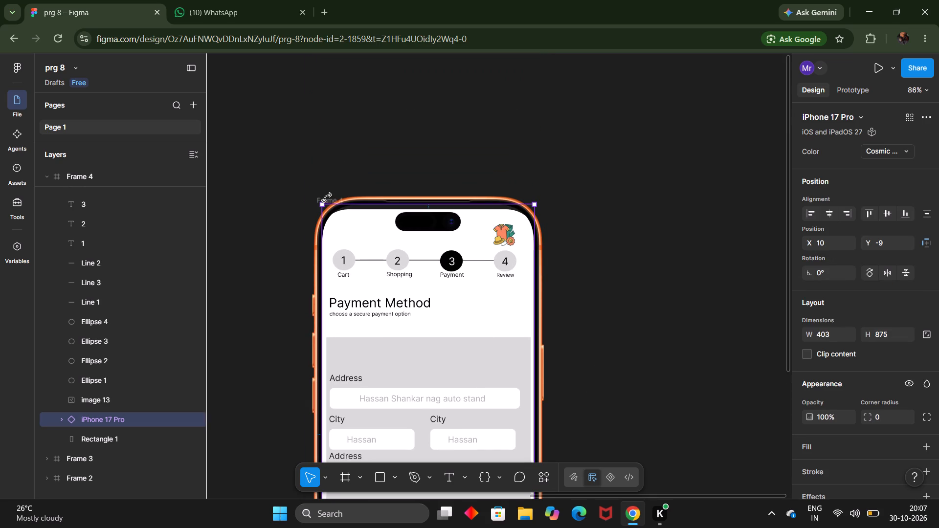
left_click(321, 191)
left_click_drag(321, 191, 323, 177)
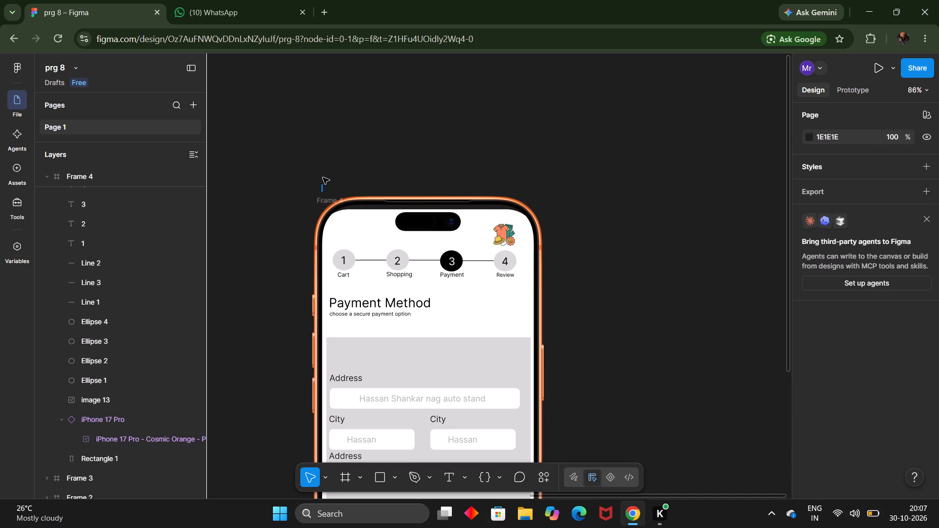
left_click_drag(323, 177, 320, 205)
left_click_drag(320, 205, 329, 198)
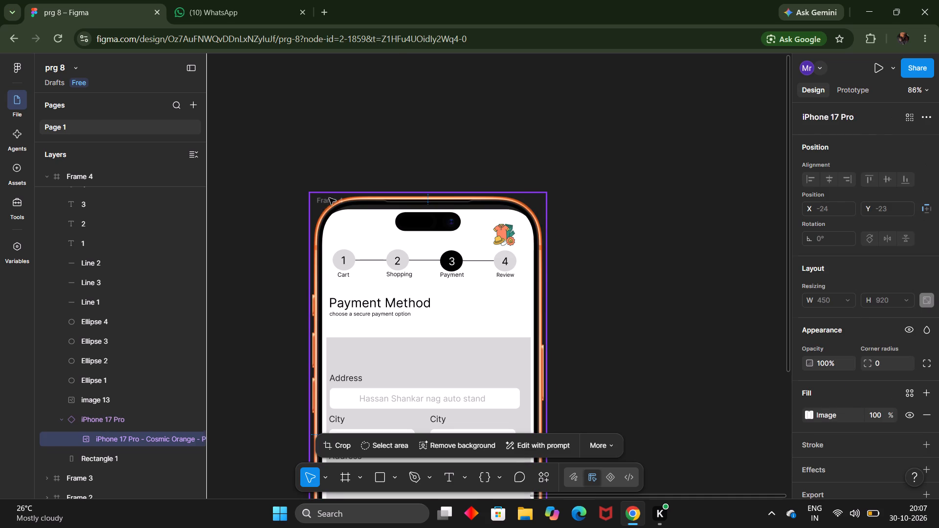
left_click_drag(329, 198, 320, 211)
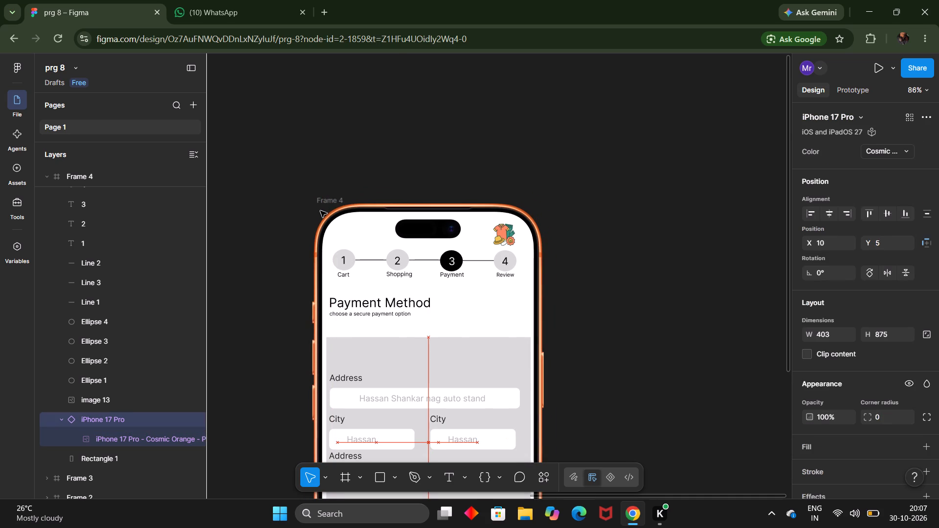
left_click_drag(320, 211, 320, 210)
left_click(613, 300)
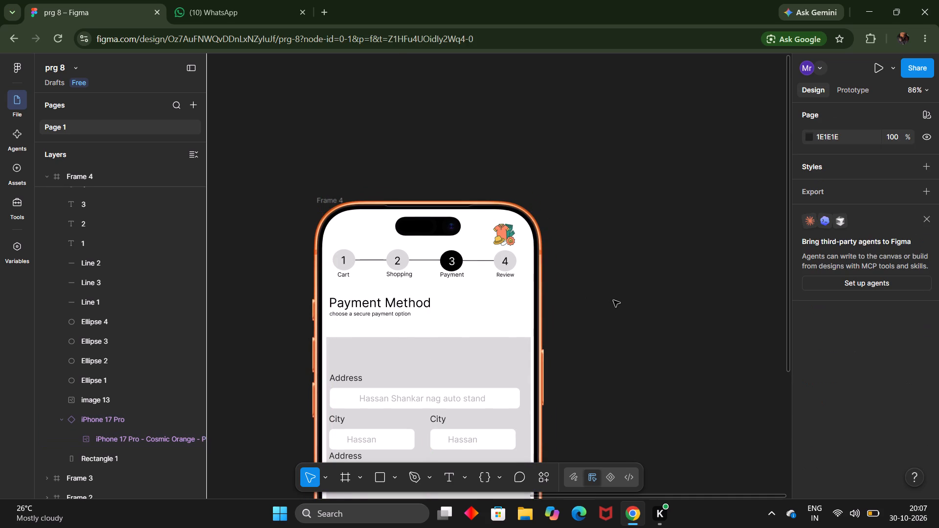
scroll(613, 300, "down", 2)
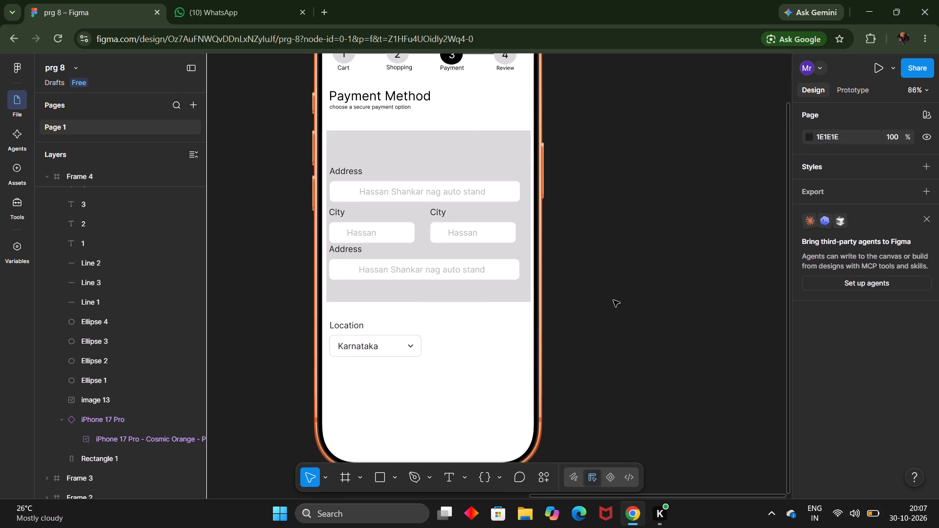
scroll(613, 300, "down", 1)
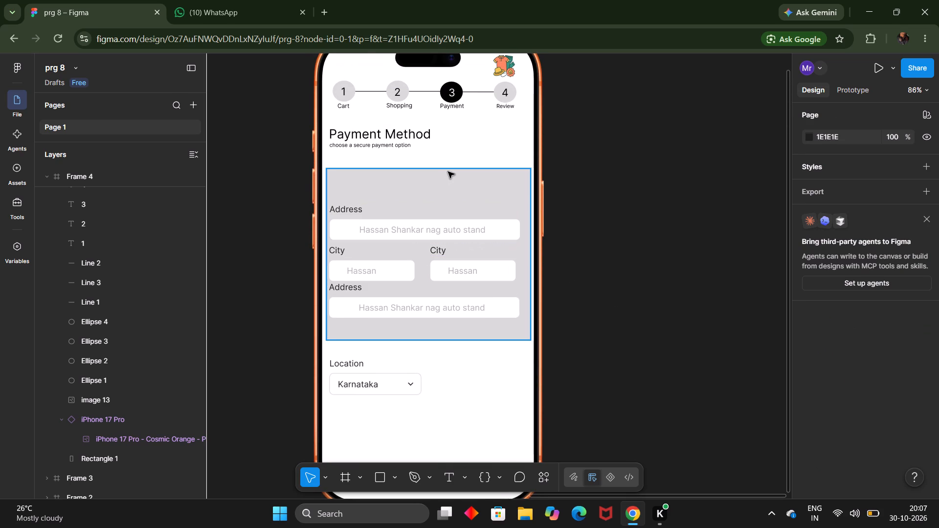
Apply the Green library colour as the fill of the grey card rectangle behind the form fields.
left_click(448, 172)
left_click(828, 414)
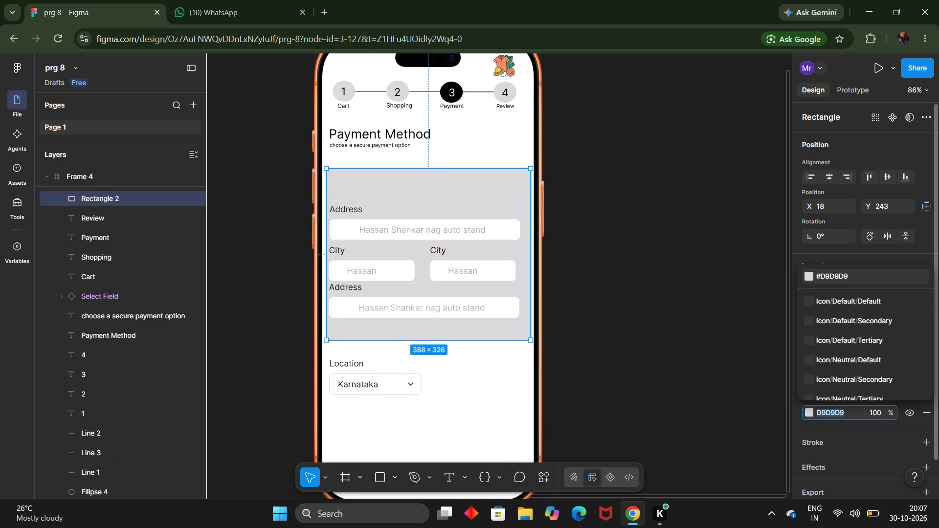
type("jgr")
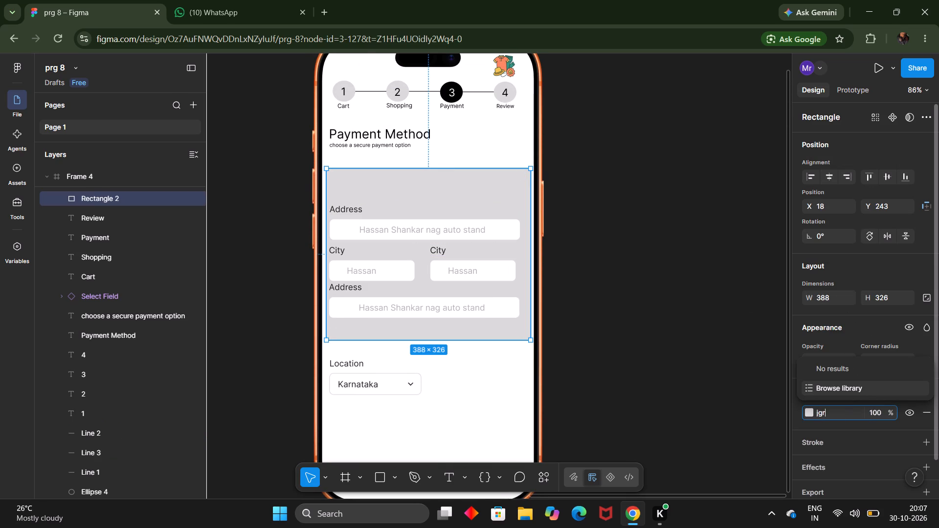
key("BackSpace")
key("BackSpace")
key("BackSpace")
key("BackSpace")
type("green")
left_click(842, 316)
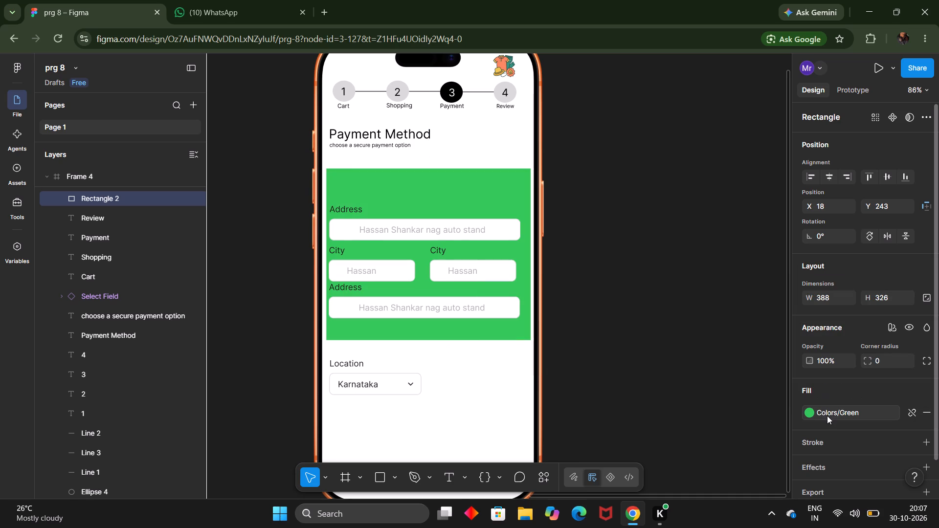
Change the card rectangle's fill from the library green to a custom bright, light green.
left_click(827, 416)
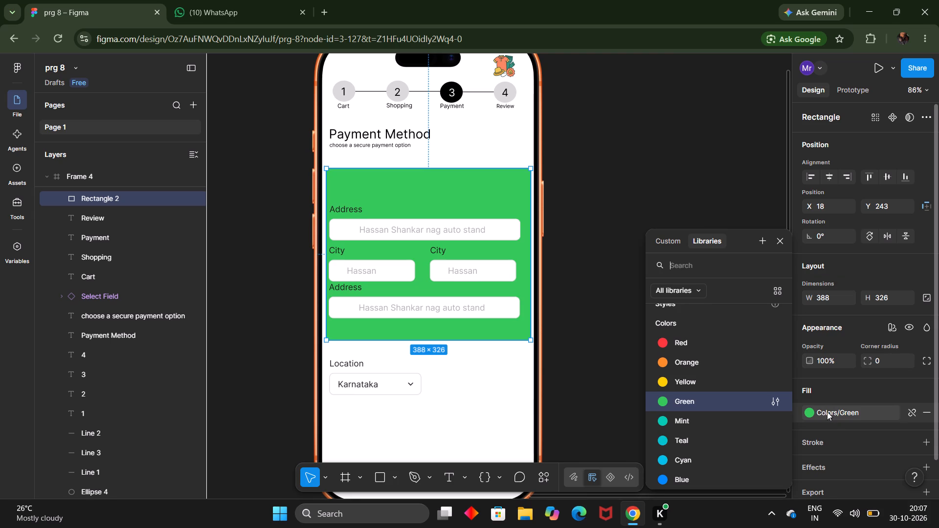
left_click(673, 235)
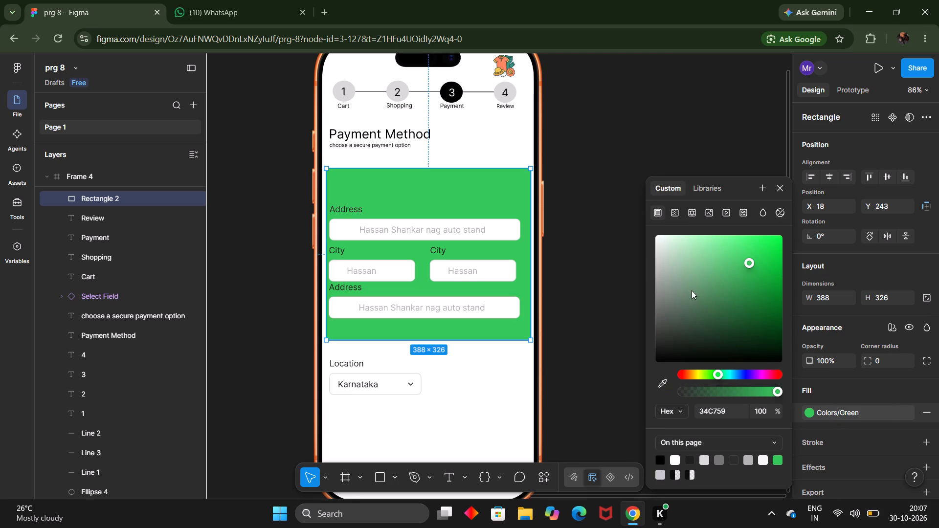
left_click_drag(724, 311, 694, 266)
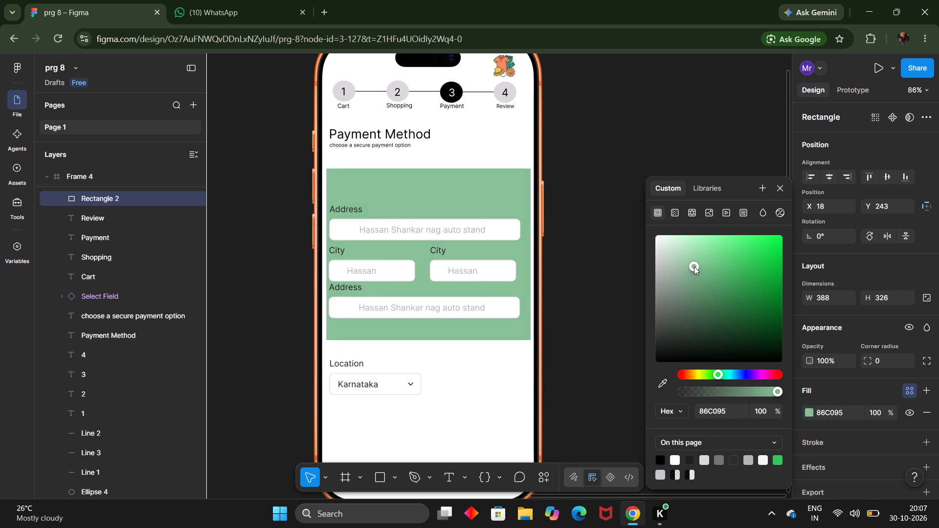
left_click_drag(694, 266, 707, 247)
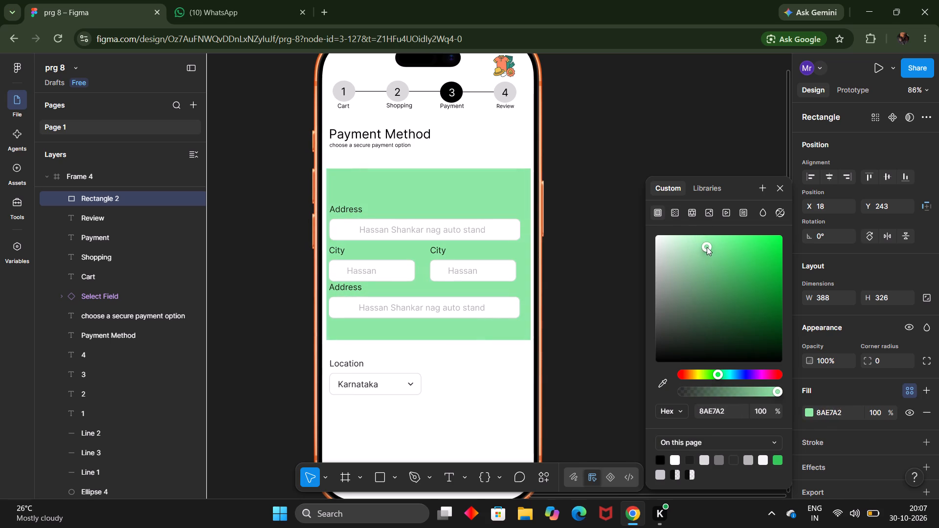
left_click_drag(707, 247, 714, 242)
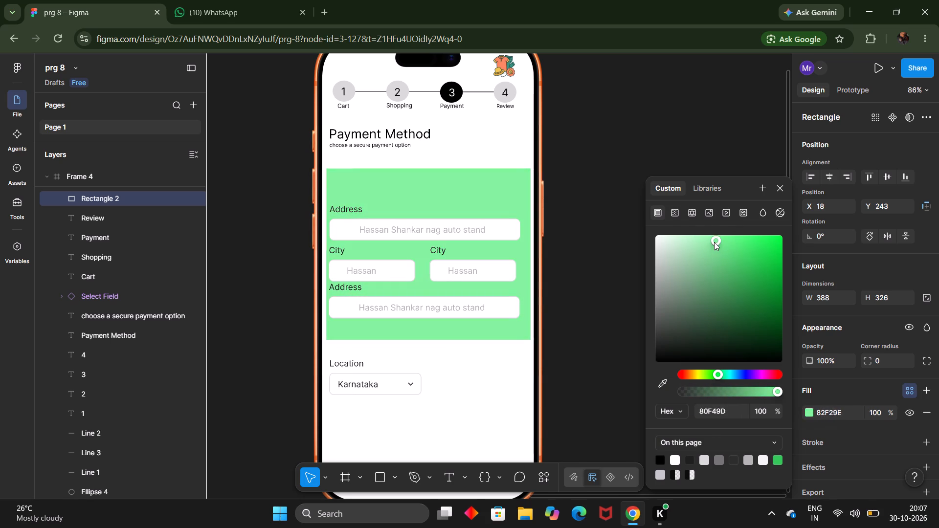
left_click_drag(714, 242, 729, 280)
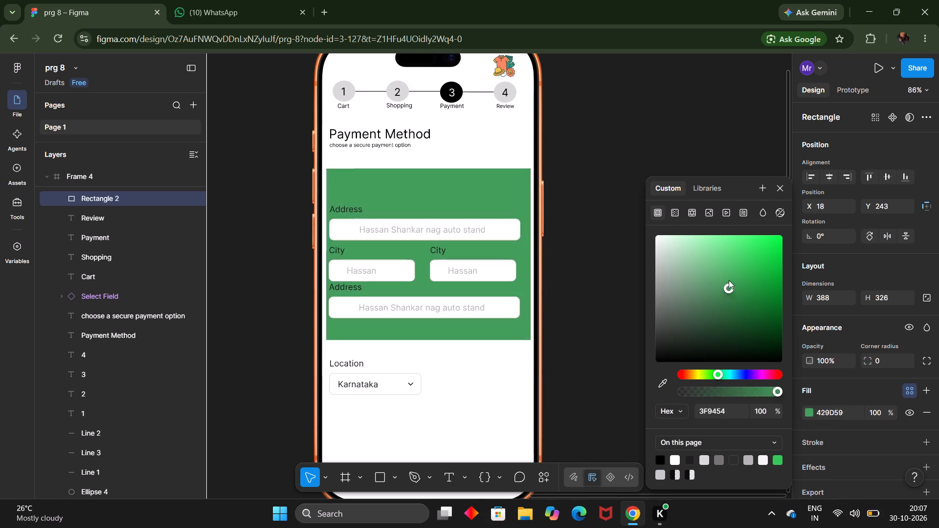
left_click_drag(729, 280, 716, 237)
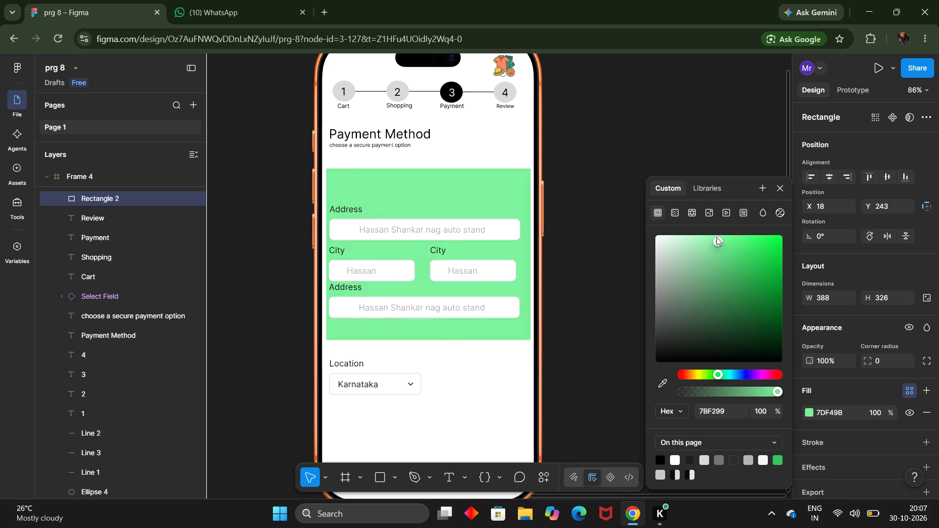
left_click_drag(716, 237, 715, 236)
left_click(717, 129)
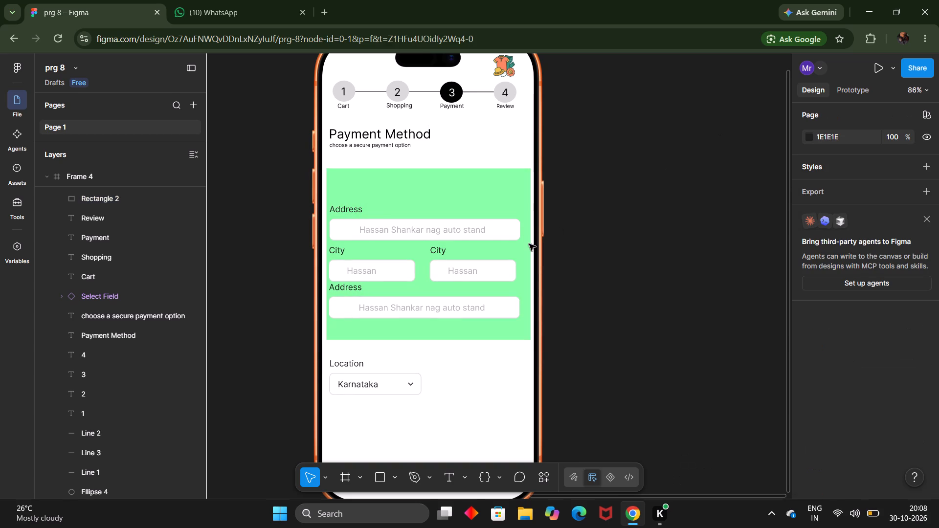
Move the bottom Address field down to about X 25, Y 484 within the green card.
left_click_drag(452, 308, 452, 320)
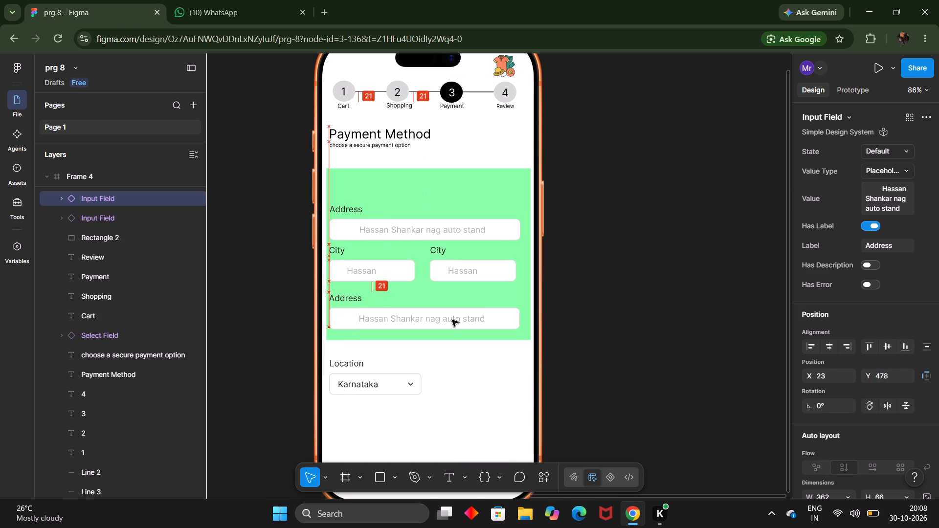
left_click_drag(452, 320, 453, 323)
Lower both City fields slightly, placing the first at about X 23, Y 393 and the second at about X 212, Y 392.
left_click(399, 277)
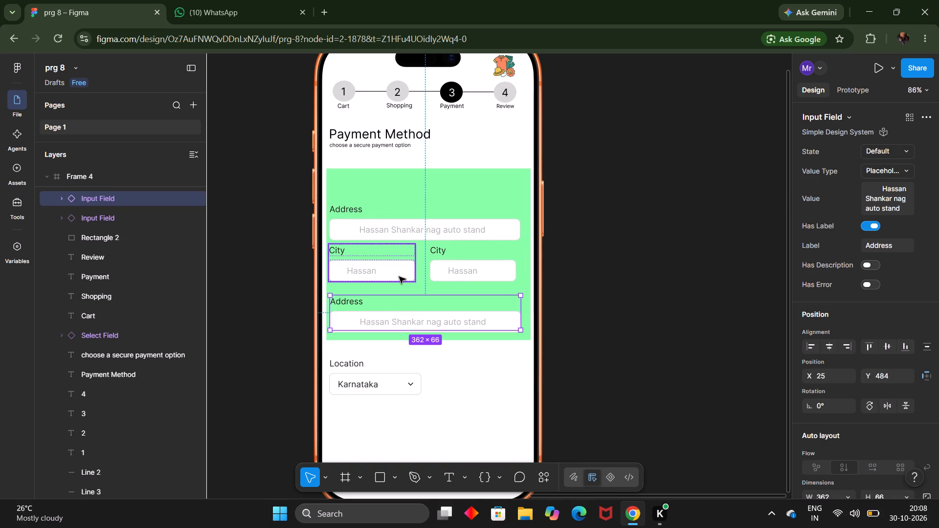
left_click(459, 273)
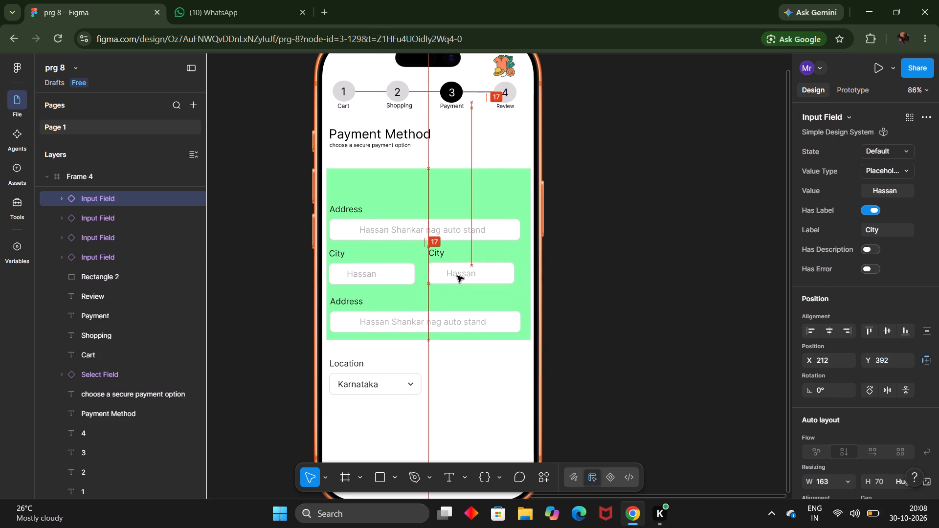
left_click(372, 276)
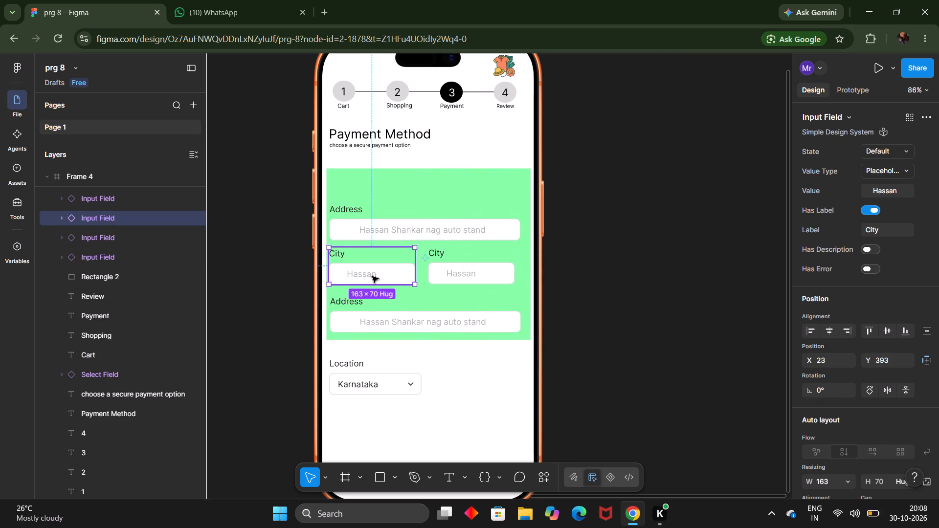
left_click(638, 317)
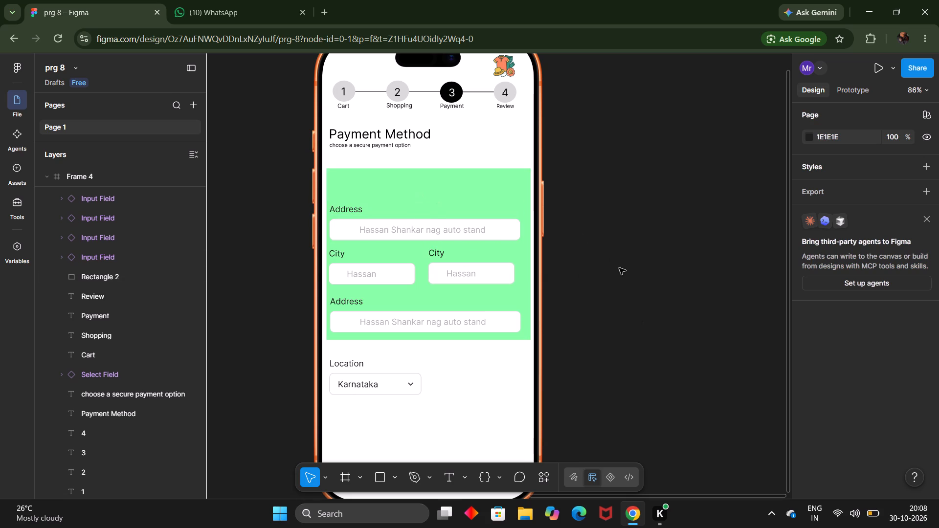
left_click(619, 268)
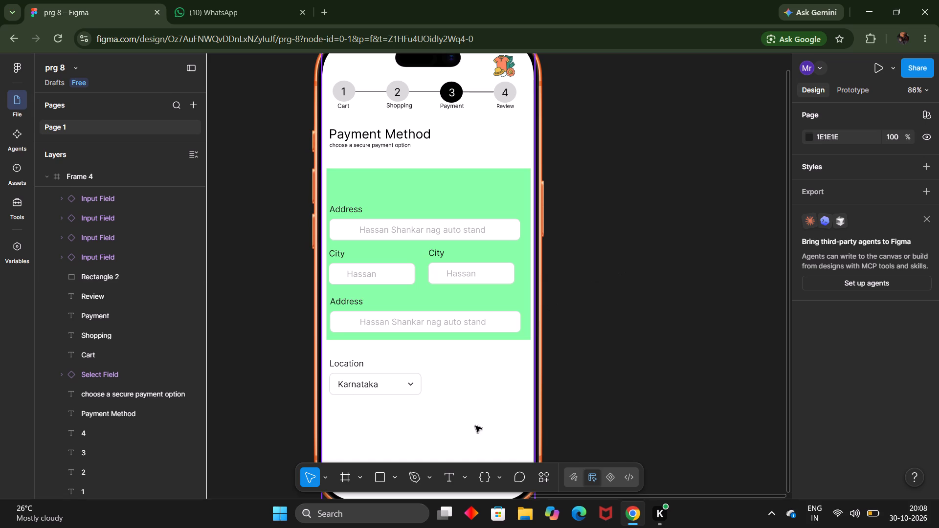
Draw a small ellipse about 21 × 18 above the first Address label on the green card, at about X 33, Y 271.
left_click(399, 475)
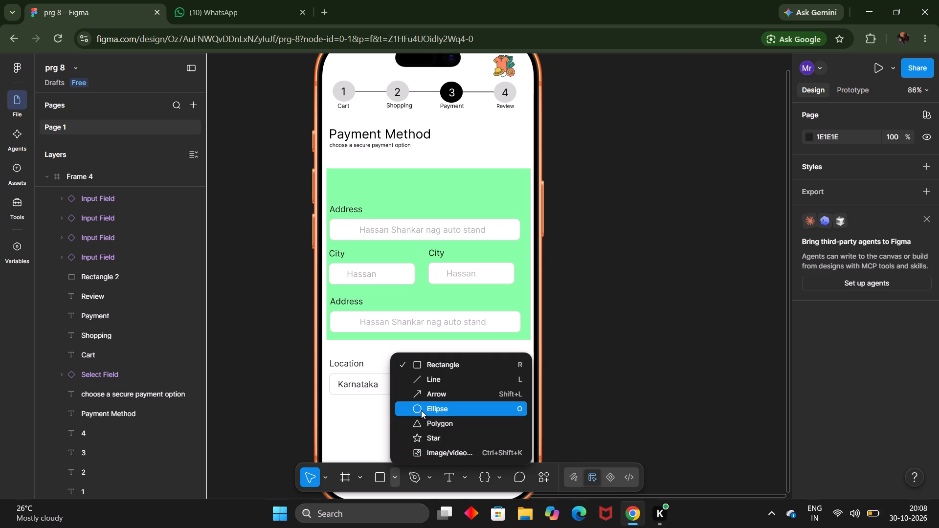
left_click(421, 410)
left_click_drag(334, 183, 335, 183)
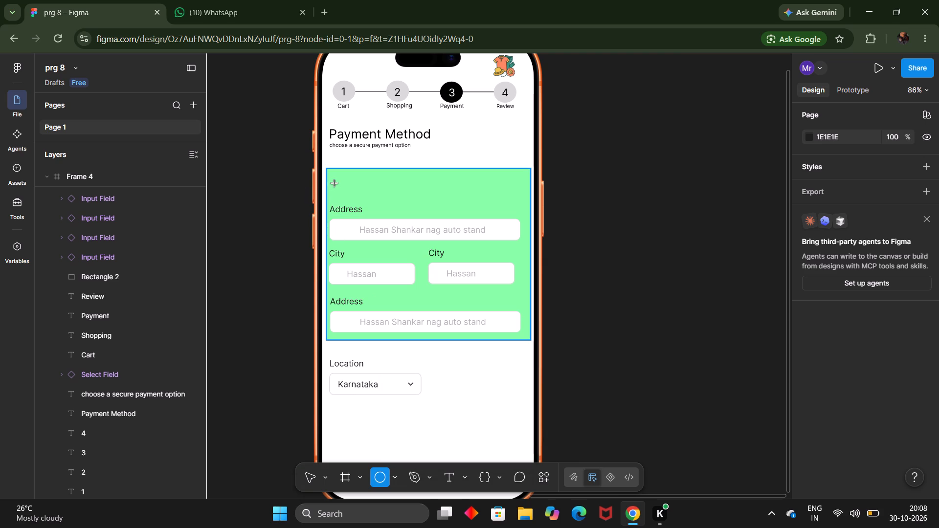
left_click_drag(335, 183, 348, 194)
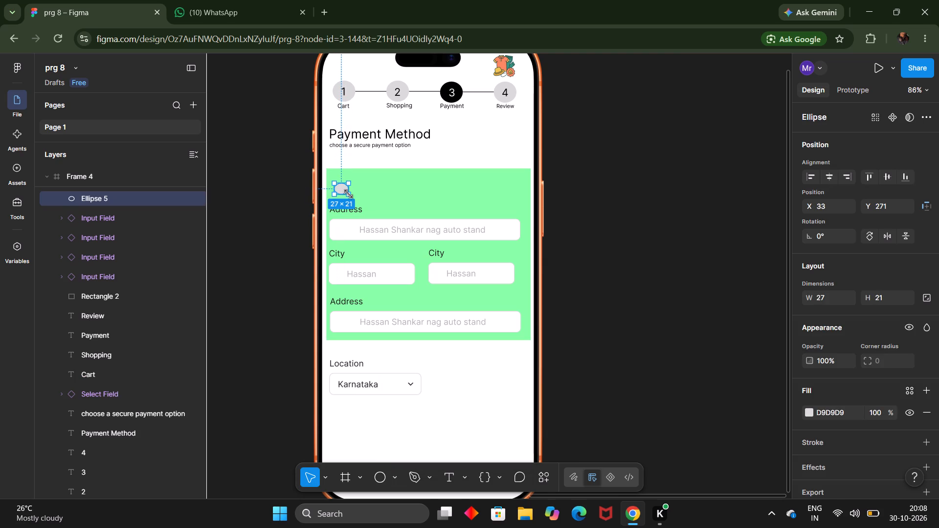
left_click(348, 194)
left_click(683, 336)
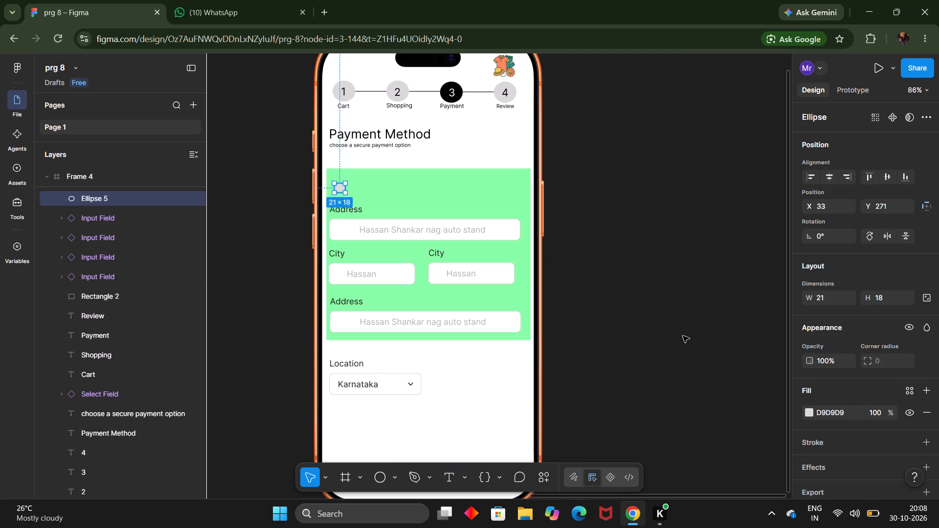
left_click(336, 186)
left_click(815, 412)
left_click(815, 412)
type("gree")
left_click(842, 407)
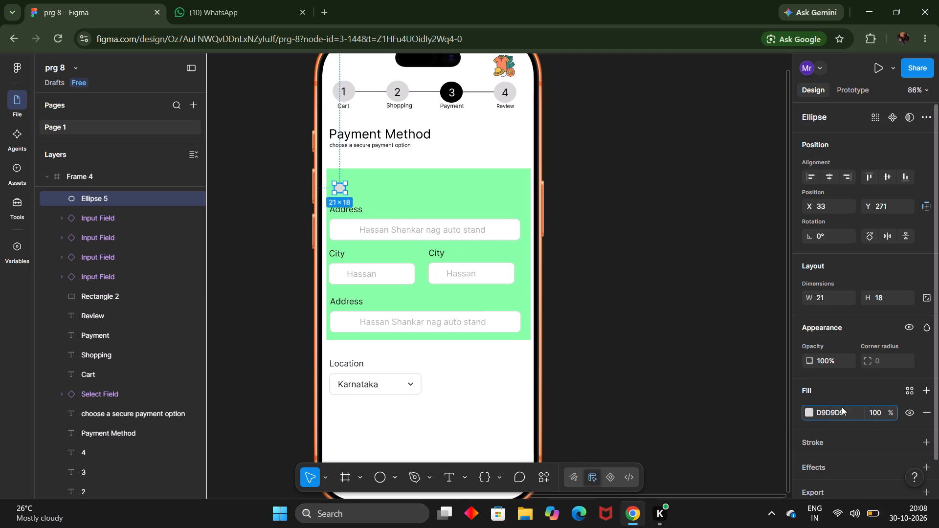
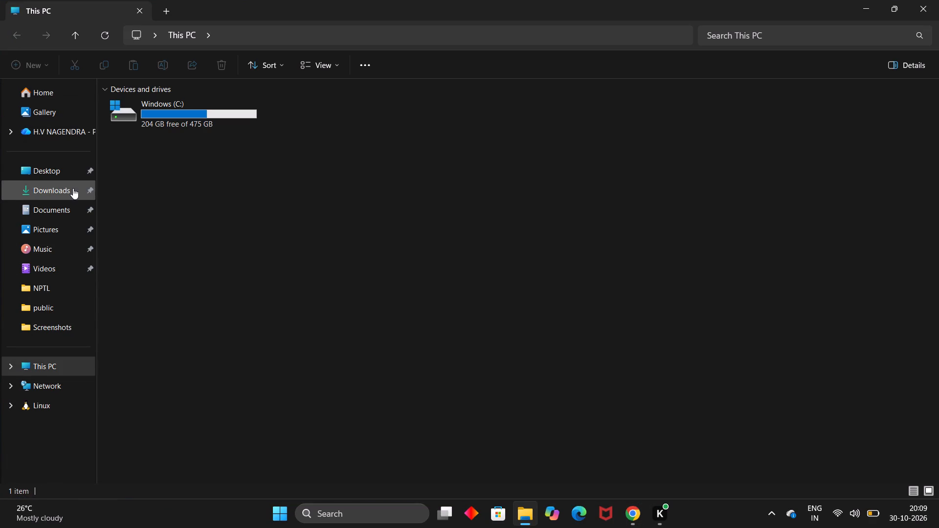
Open today's "UIUX Lab Manual (2) (2)" PDF from the Downloads folder in File Explorer.
double_click(116, 134)
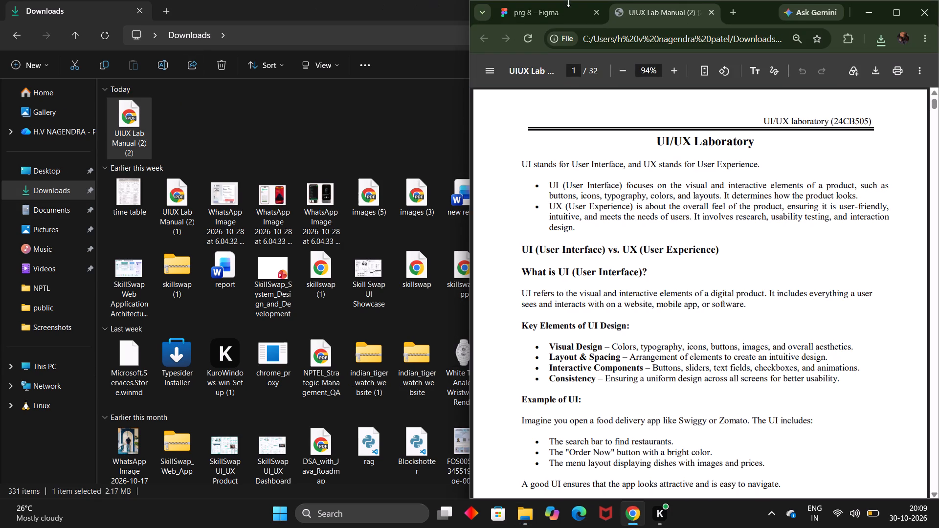
Detach the UIUX Lab Manual PDF into its own window and snap it to the half of the screen beside Figma.
left_click_drag(630, 9, 294, 8)
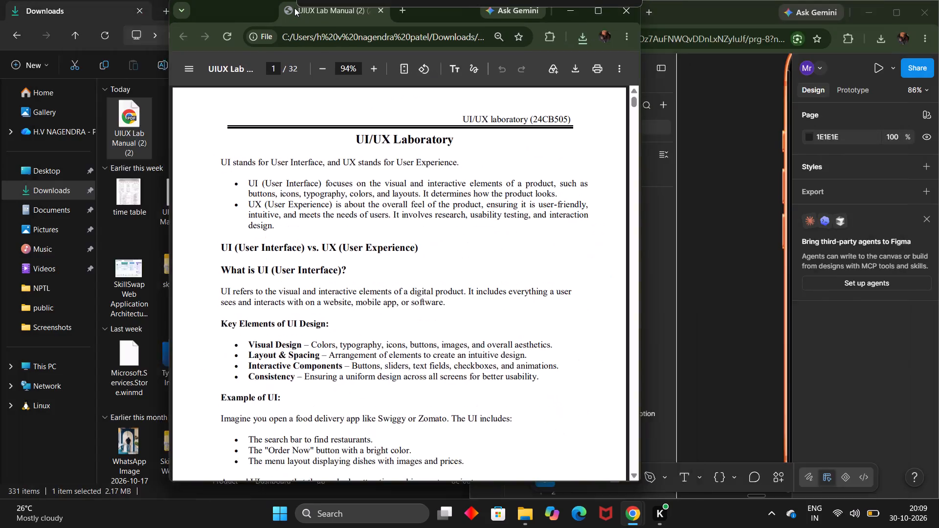
left_click_drag(294, 8, 289, 1)
left_click_drag(359, 15, 330, 37)
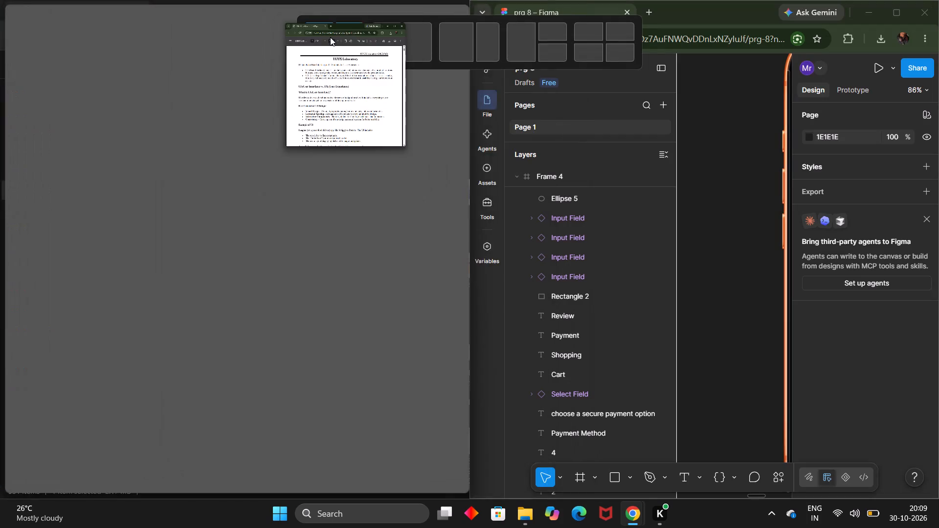
left_click_drag(330, 37, 330, 36)
Minimize the interface of the prg 8 Figma file so the Payment Method screen in Frame 4 has more room.
left_click(666, 72)
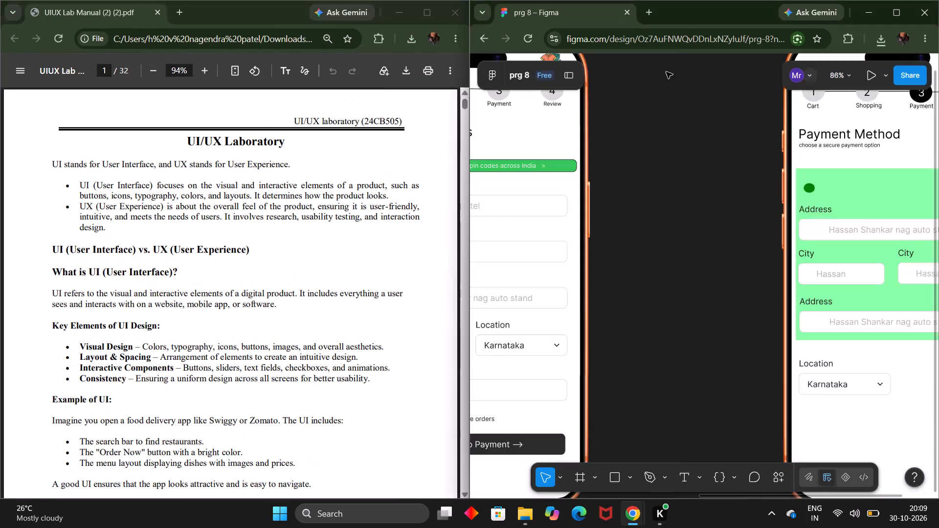
scroll(676, 191, "left", 4)
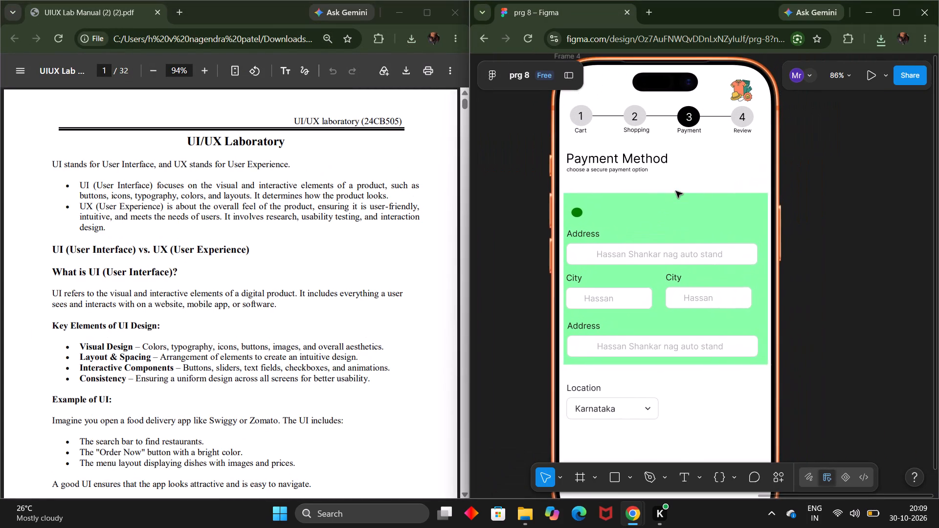
scroll(676, 191, "left", 1)
Look through the UIUX Lab Manual PDF for experiment 8, Redesigning a Checkout Process.
scroll(279, 272, "down", 9)
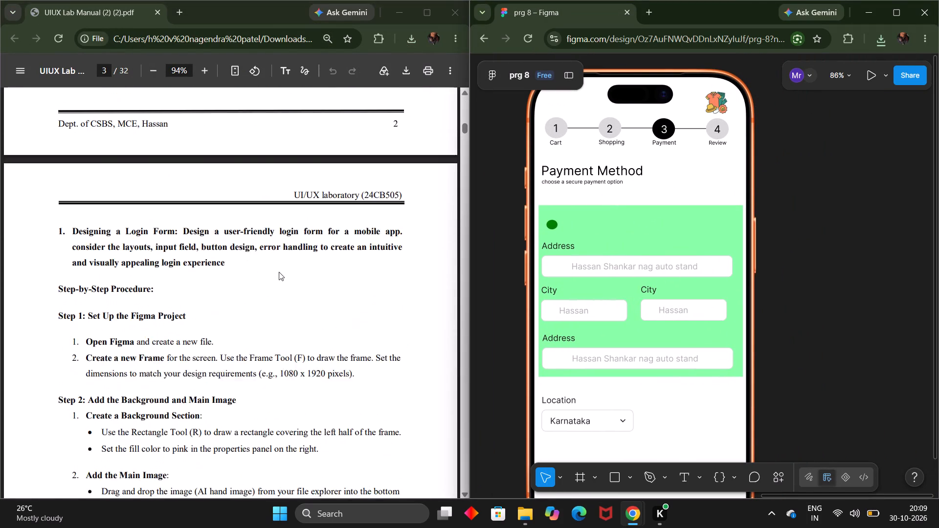
scroll(279, 272, "down", 20)
scroll(279, 272, "down", 1)
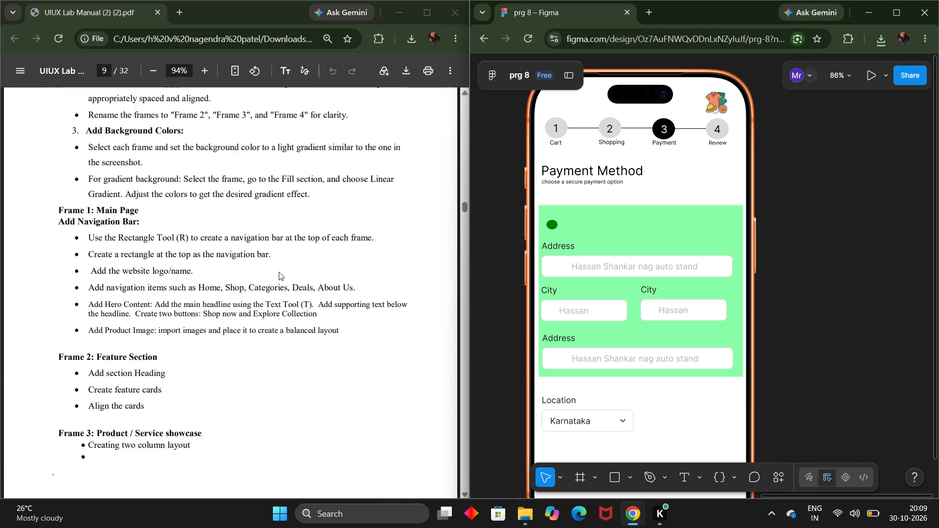
scroll(279, 272, "down", 3)
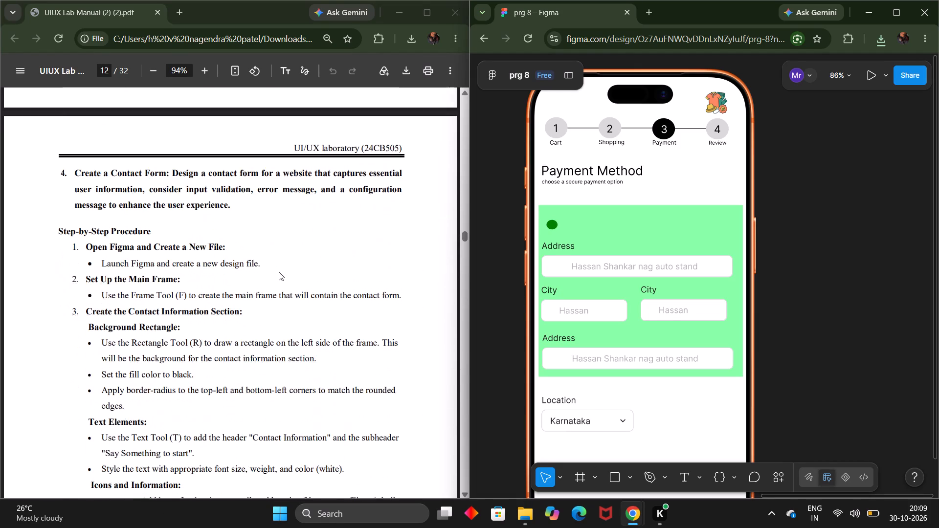
scroll(279, 272, "down", 3)
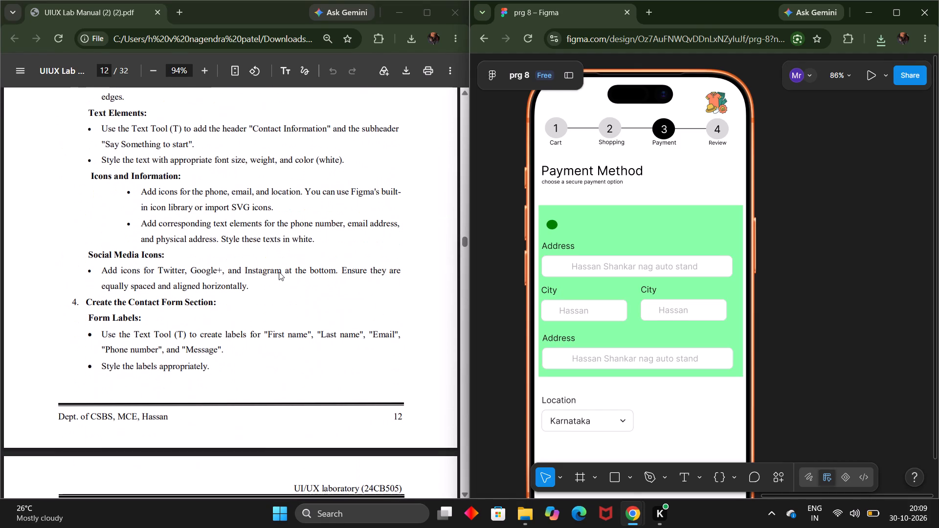
scroll(279, 272, "down", 1)
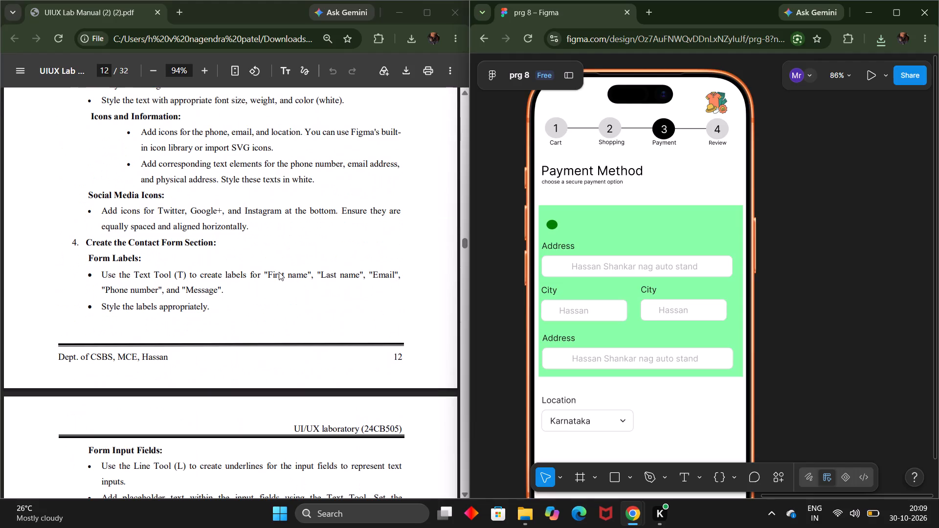
scroll(279, 272, "down", 1)
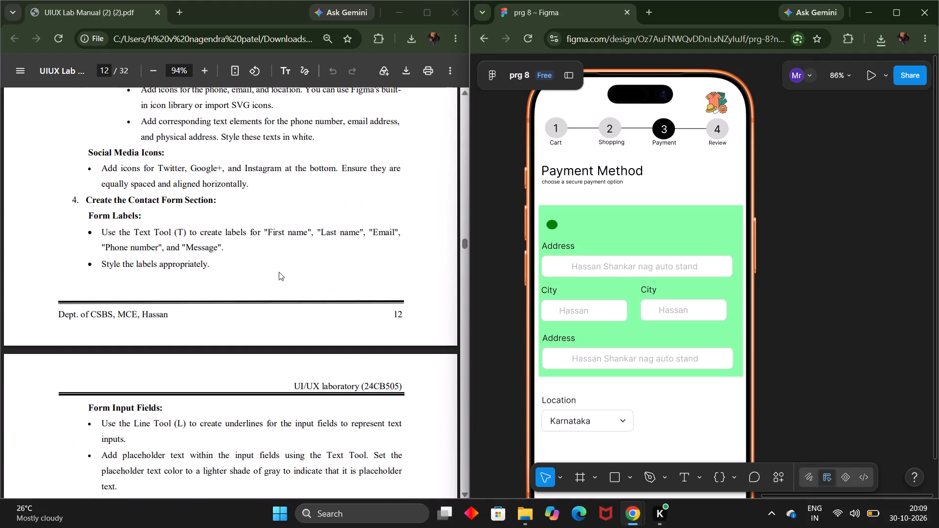
scroll(279, 272, "down", 1)
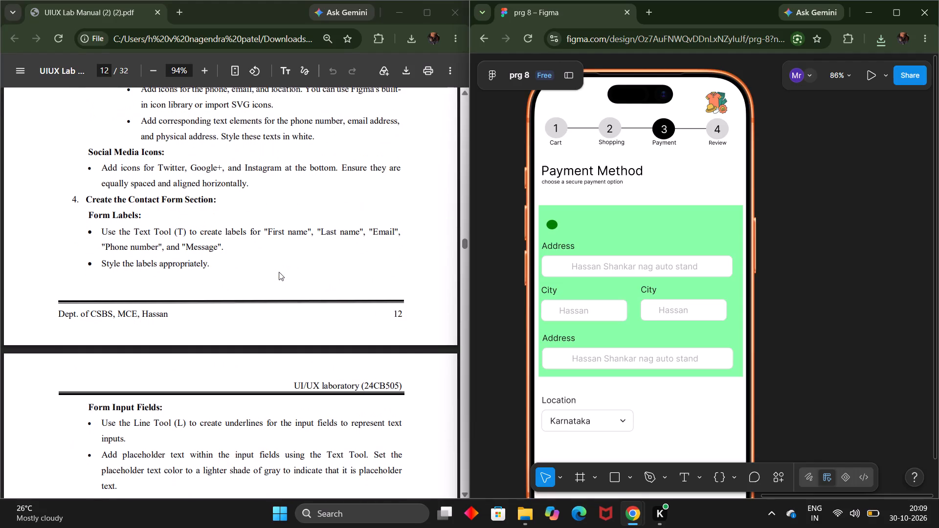
scroll(279, 272, "down", 4)
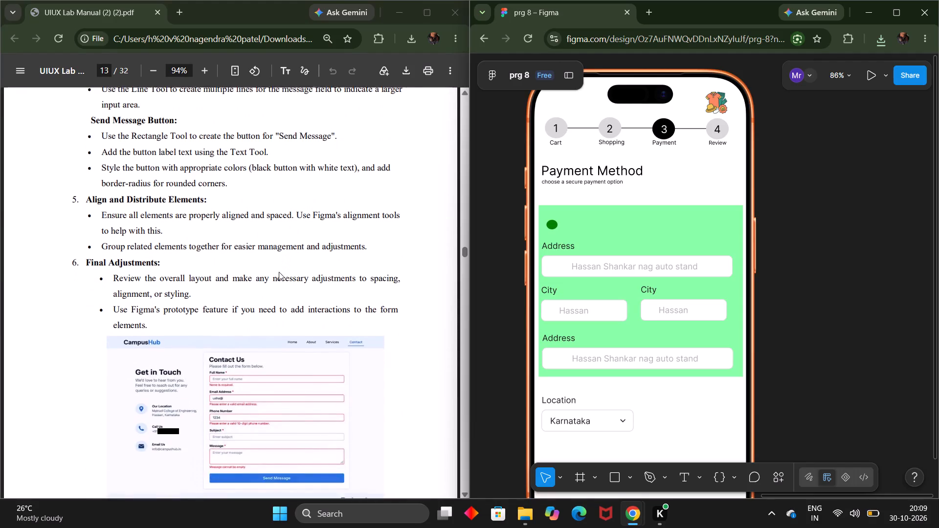
scroll(279, 272, "down", 6)
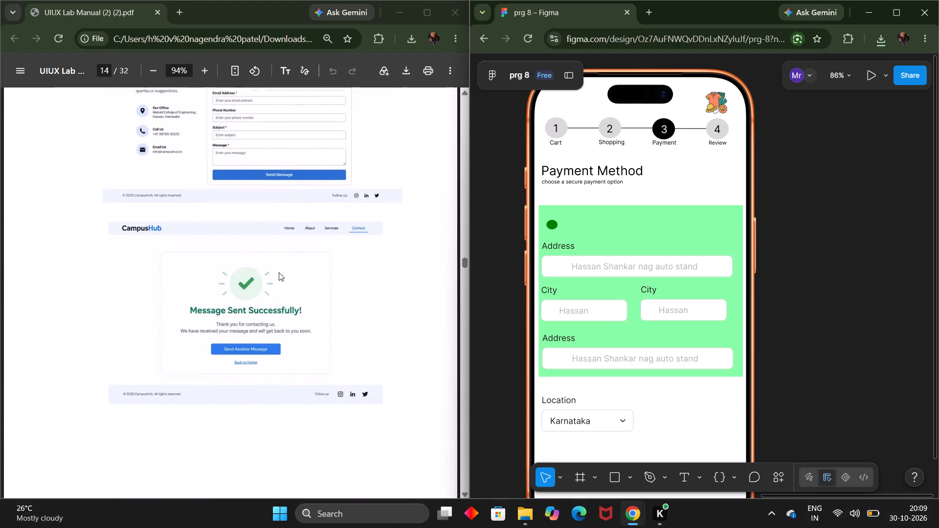
scroll(279, 272, "down", 4)
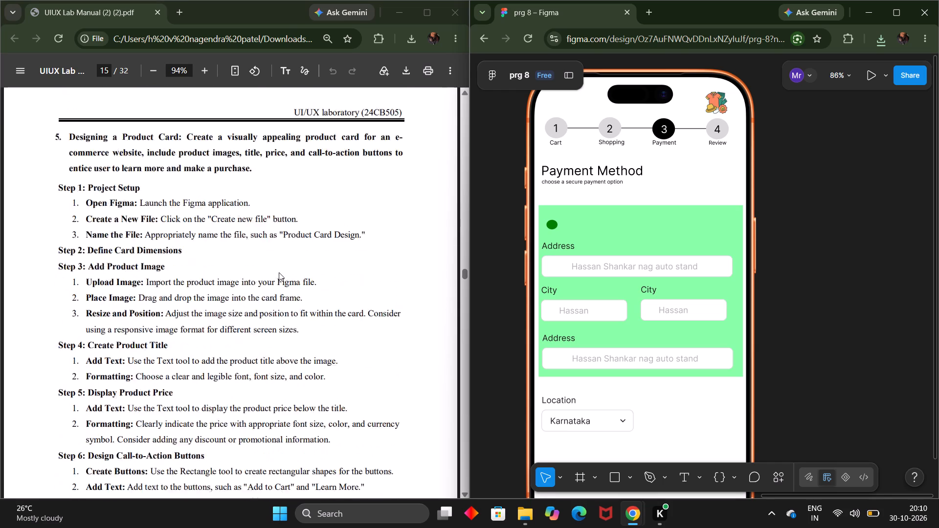
scroll(279, 272, "down", 9)
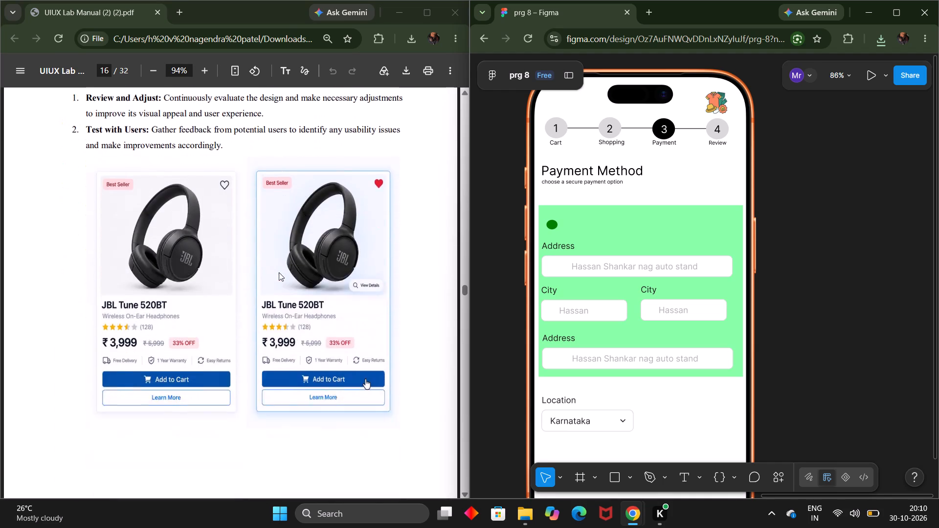
scroll(279, 272, "down", 9)
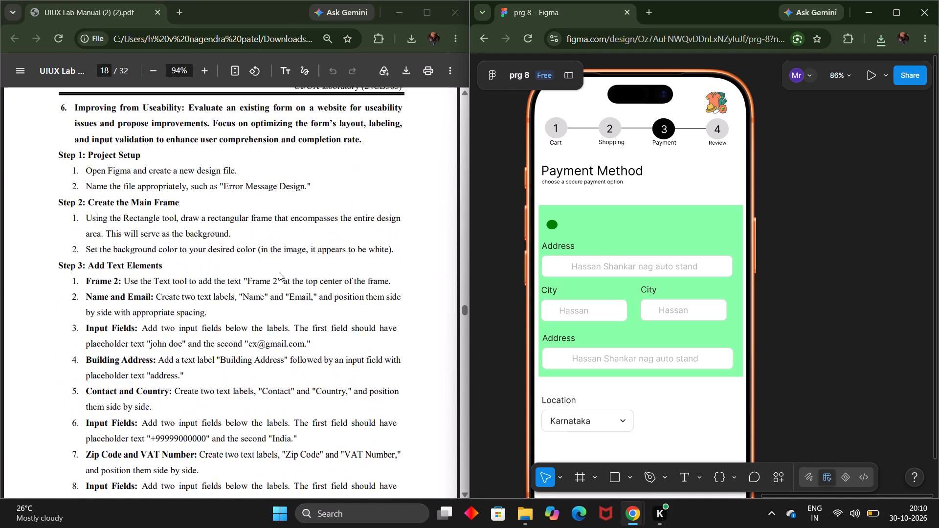
scroll(279, 272, "down", 9)
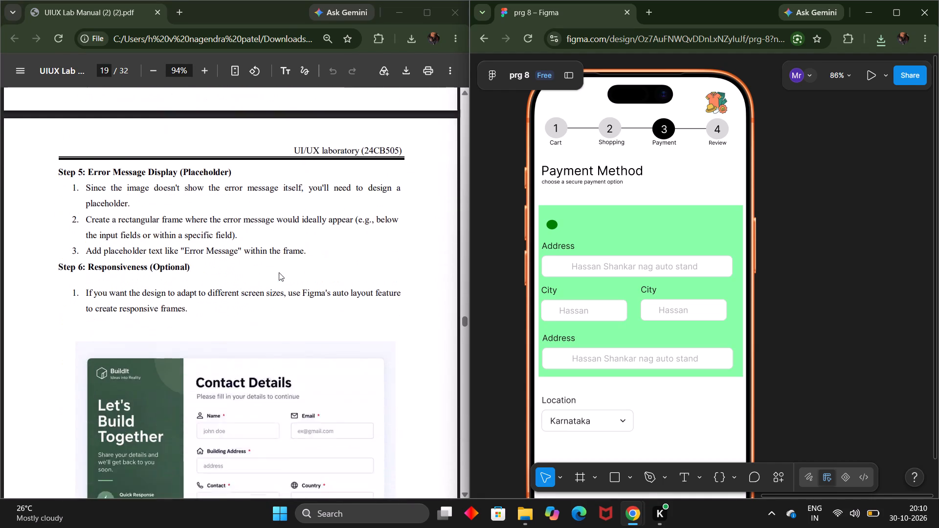
scroll(279, 272, "down", 6)
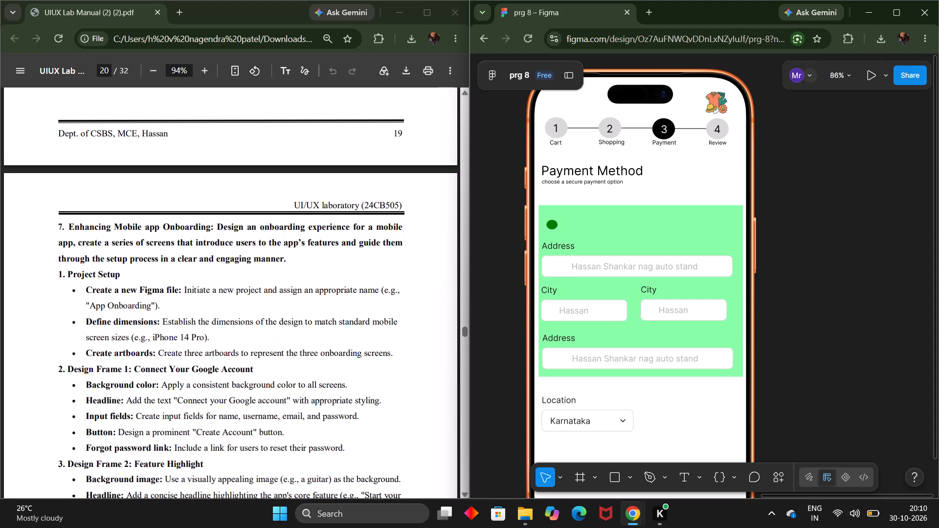
scroll(293, 242, "down", 3)
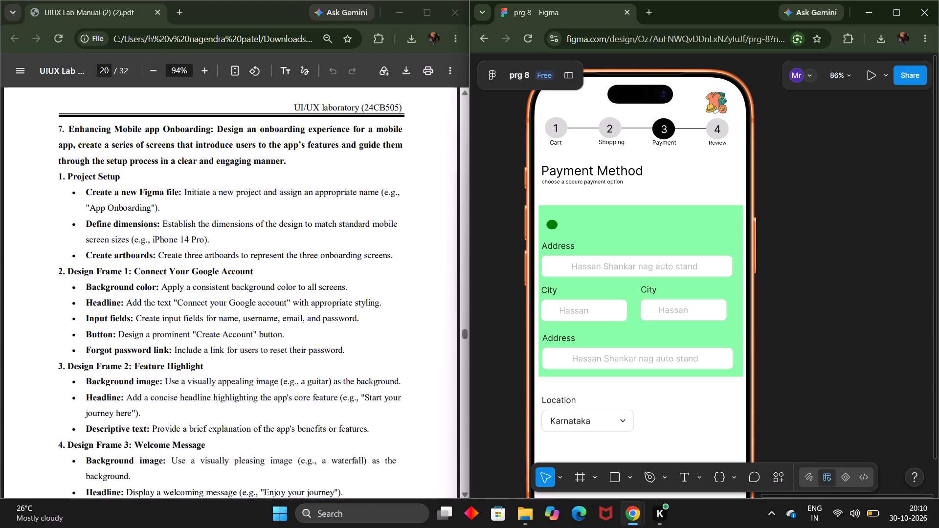
scroll(293, 242, "down", 8)
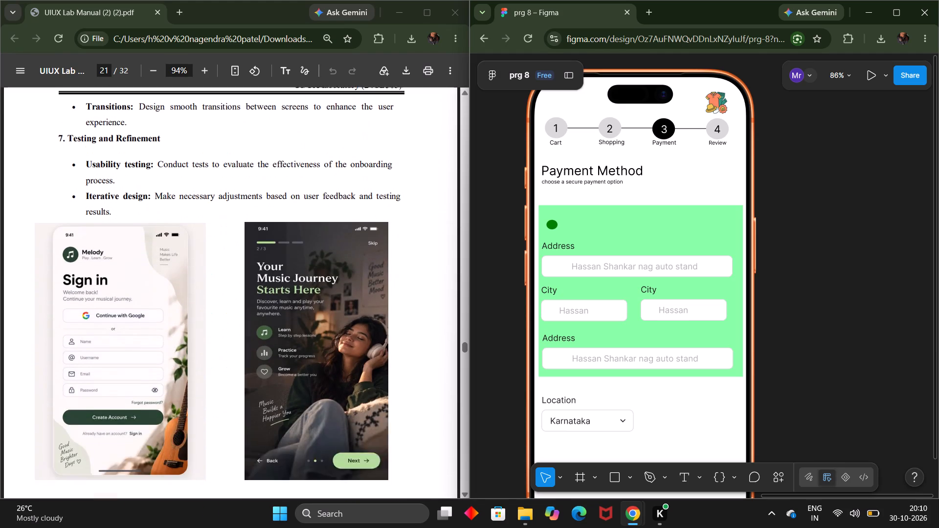
scroll(293, 242, "down", 5)
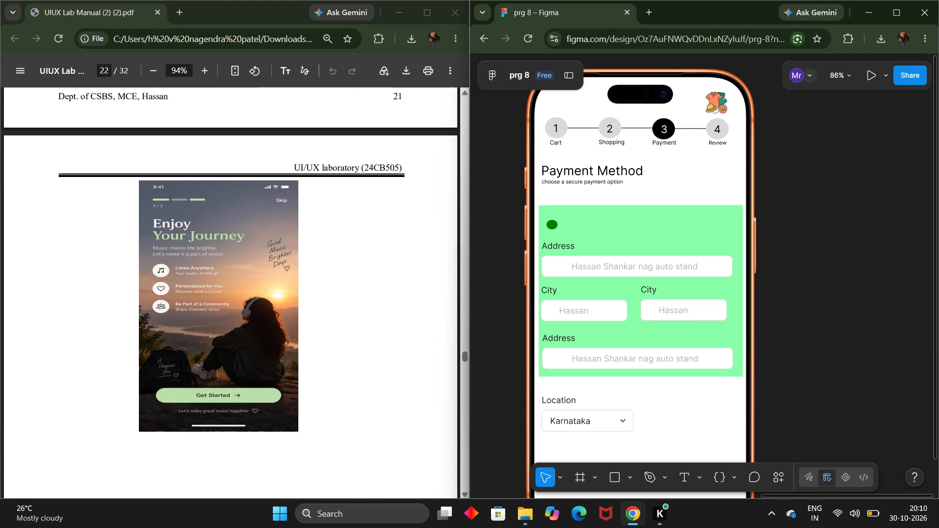
scroll(293, 242, "down", 4)
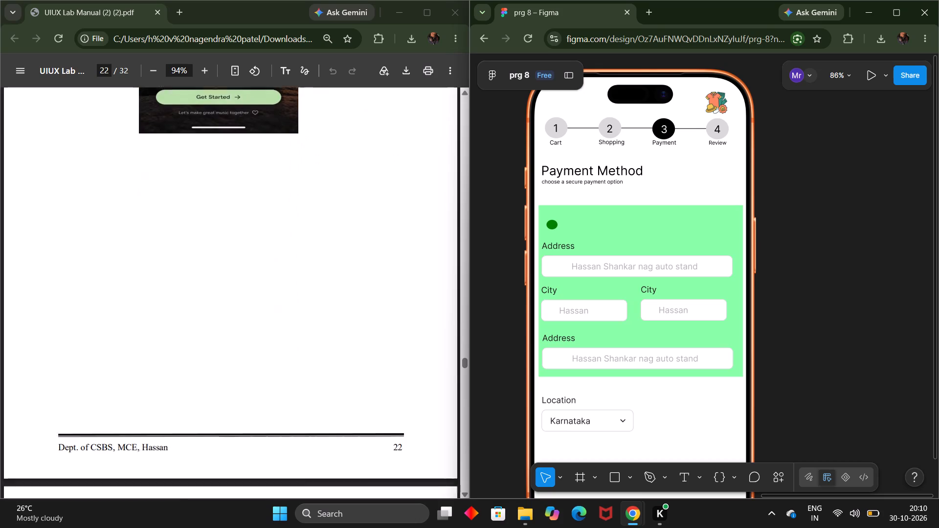
scroll(293, 242, "down", 3)
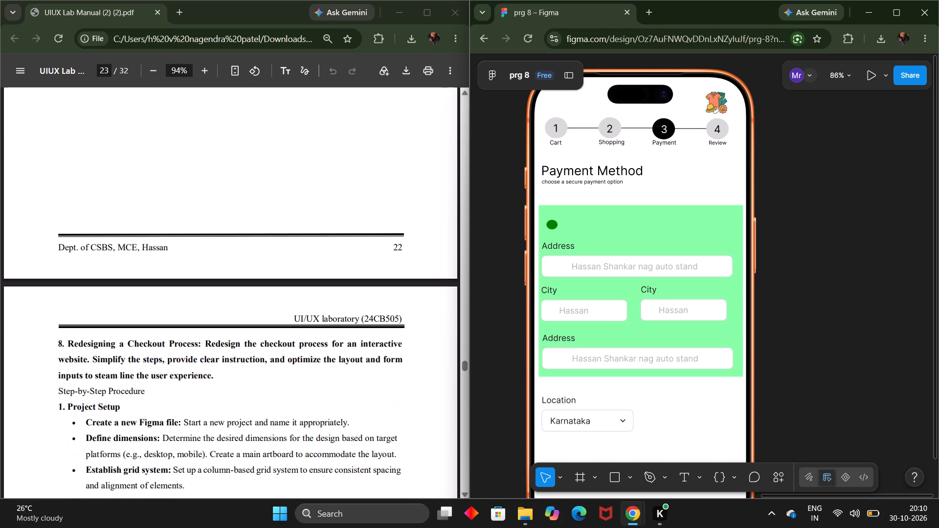
Read experiment 8's procedure and examine its sample checkout screens on page 25, especially the Payment Method mockup.
scroll(293, 242, "down", 5)
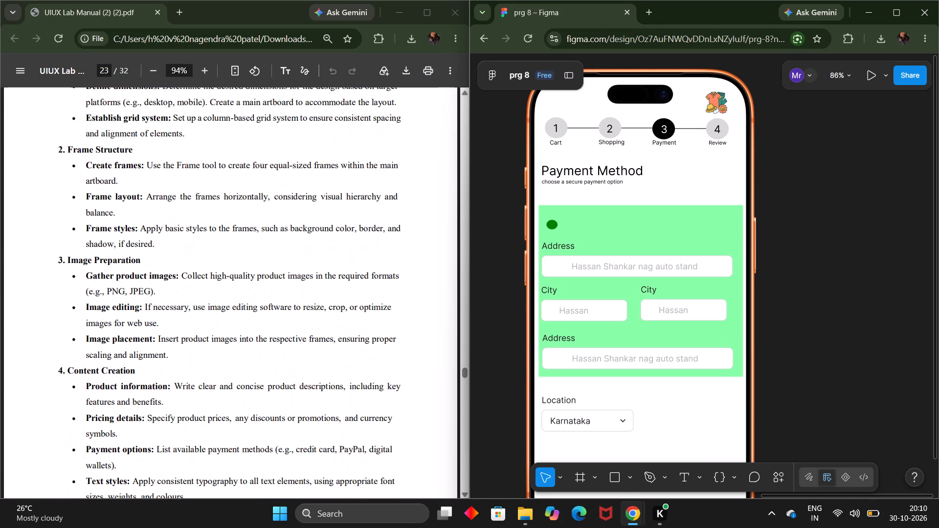
scroll(293, 242, "down", 3)
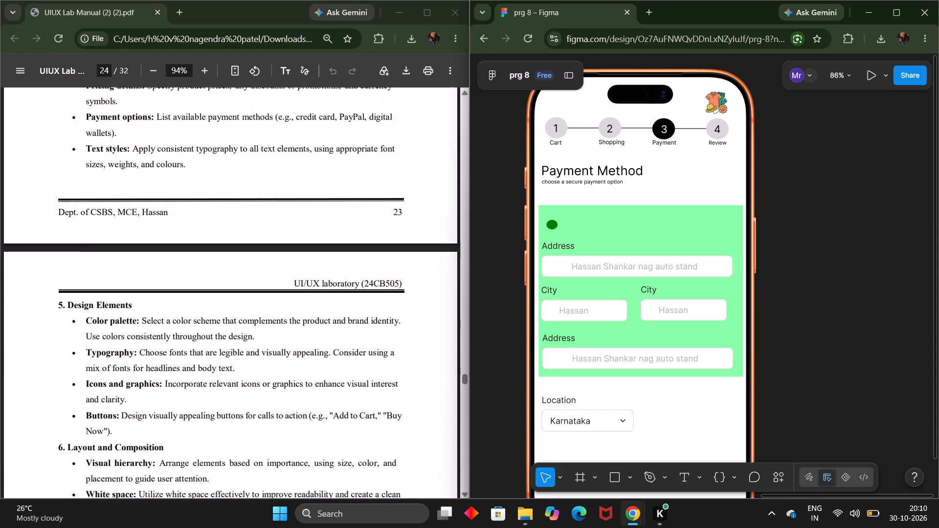
scroll(293, 242, "down", 6)
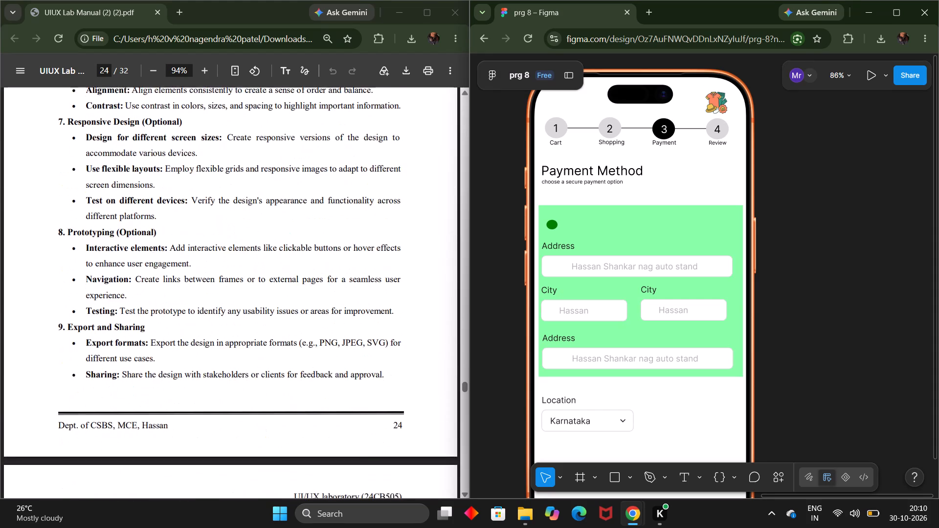
scroll(293, 242, "down", 2)
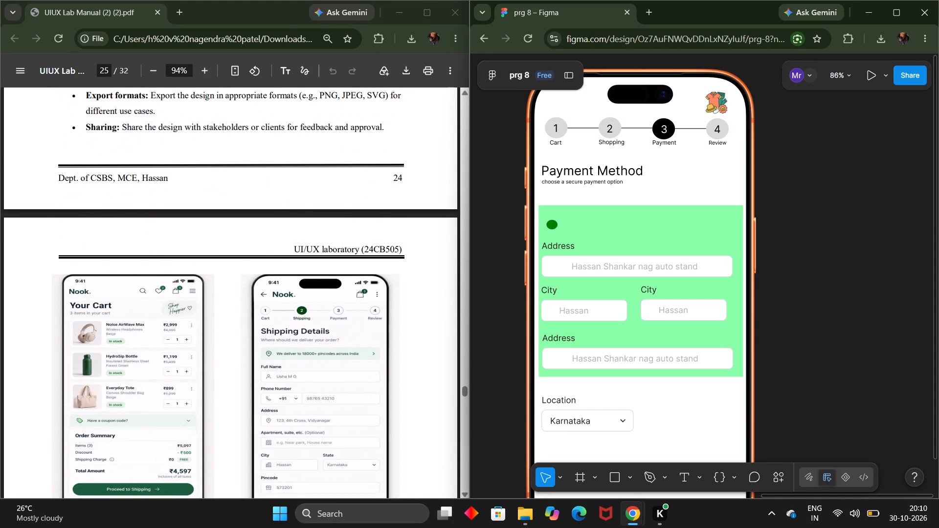
scroll(293, 242, "down", 1)
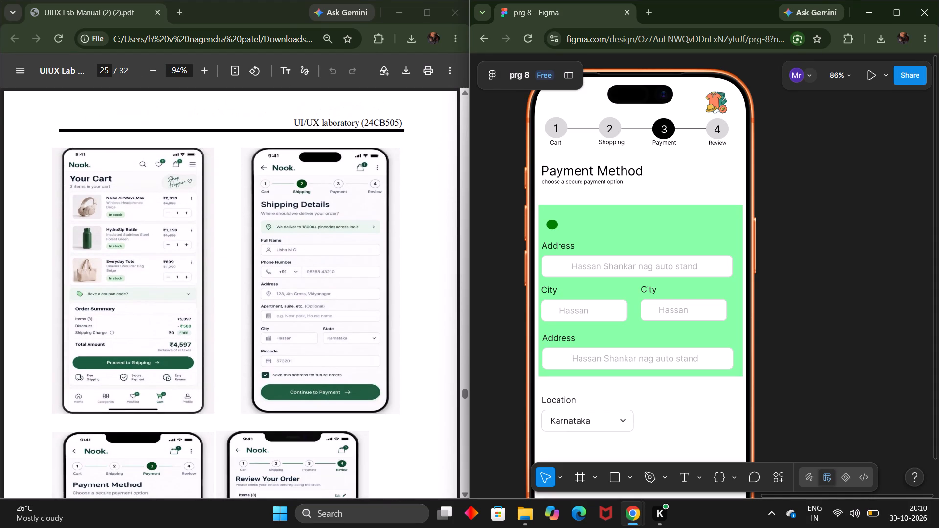
scroll(293, 242, "down", 1)
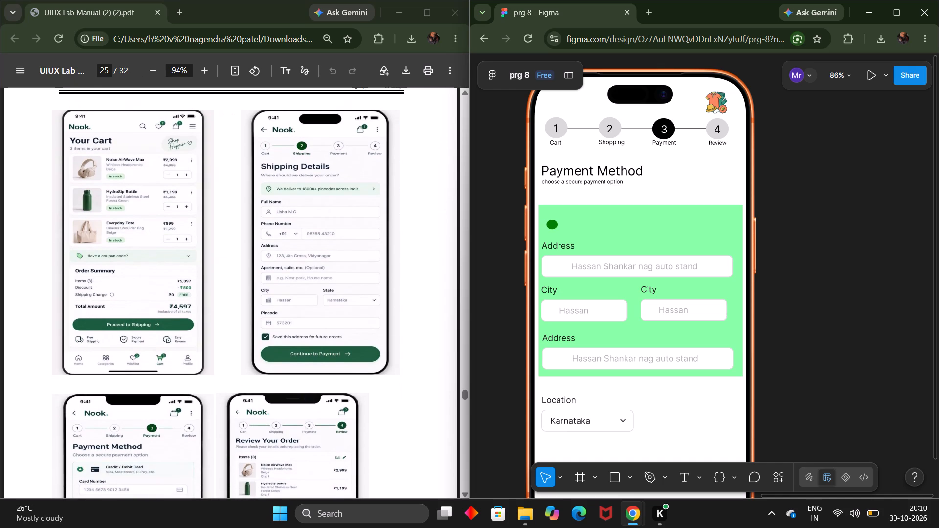
scroll(293, 242, "down", 1)
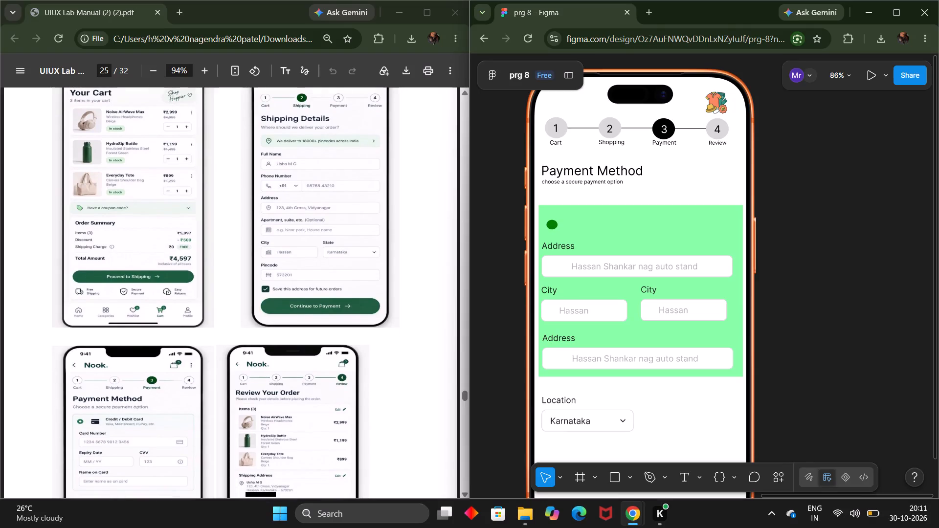
scroll(293, 242, "down", 1)
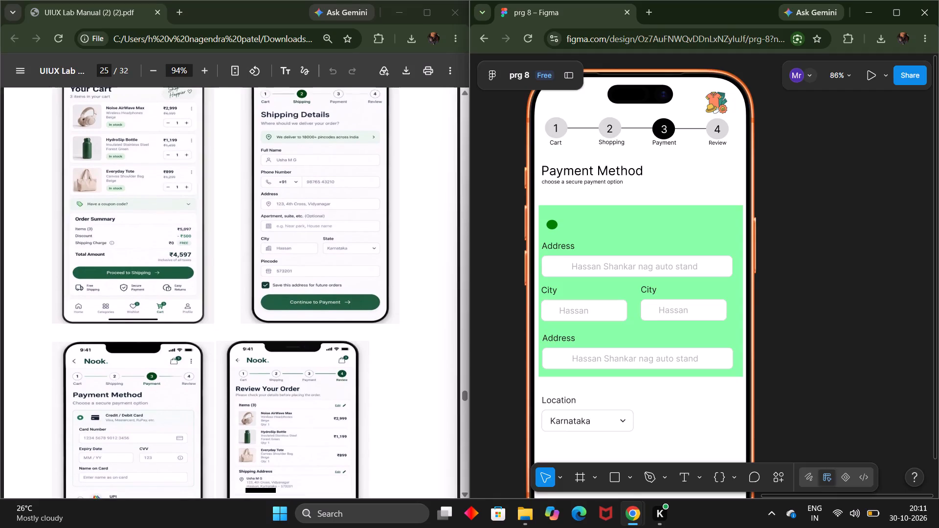
scroll(293, 242, "down", 1)
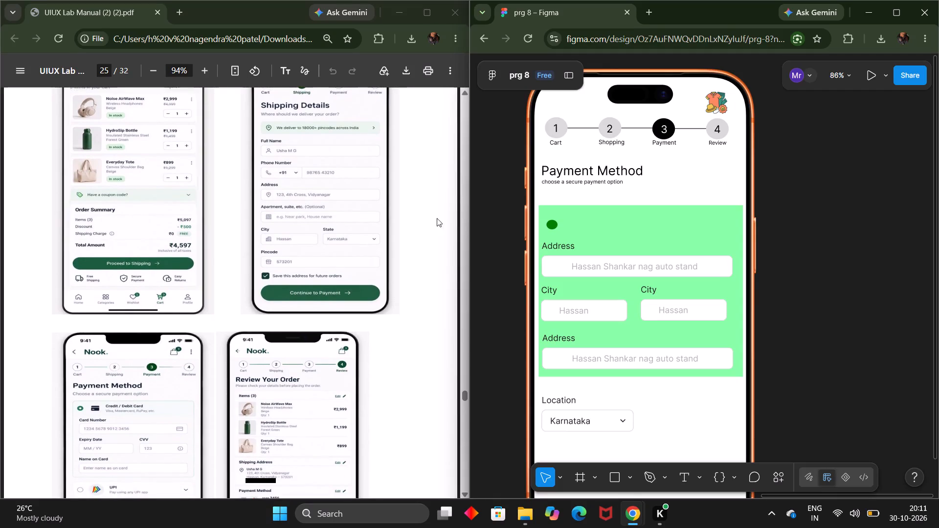
Round the corners of the green card rectangle in Frame 4 to a radius of about 27.
left_click(628, 212)
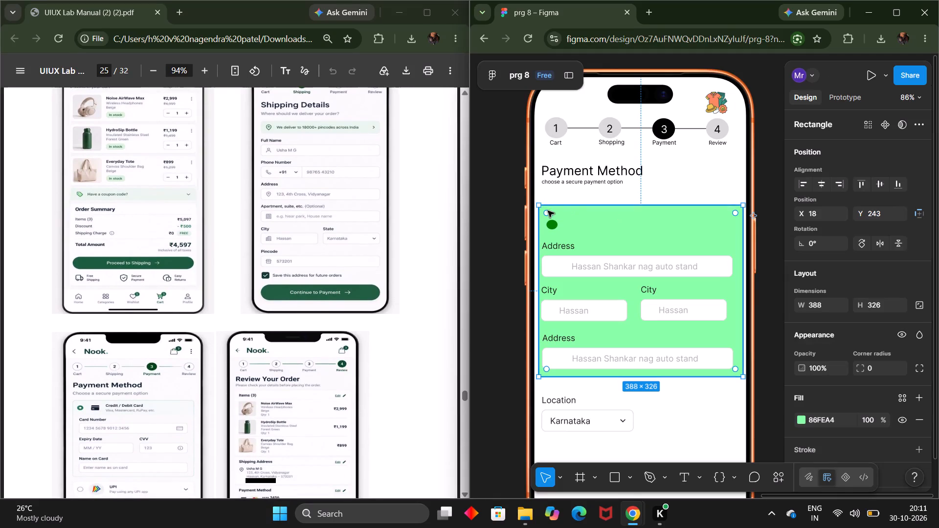
left_click_drag(546, 212, 550, 218)
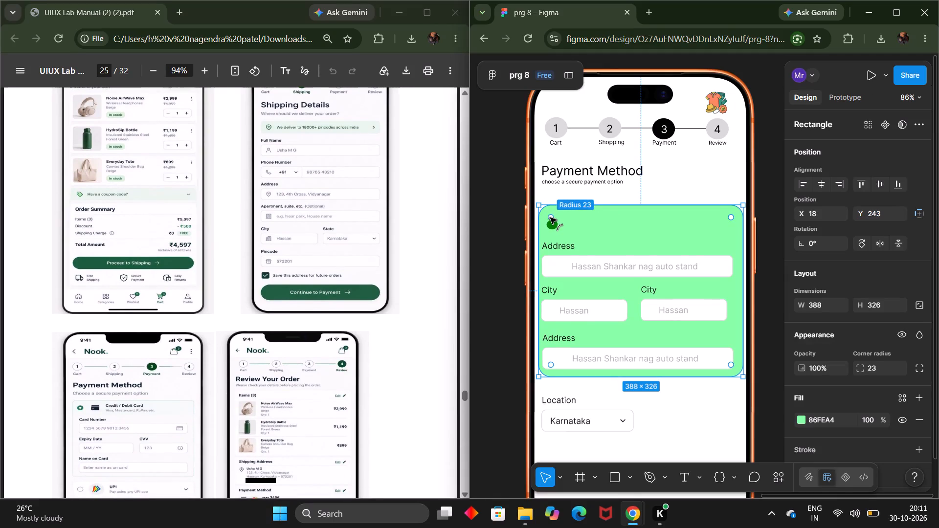
left_click_drag(550, 218, 550, 220)
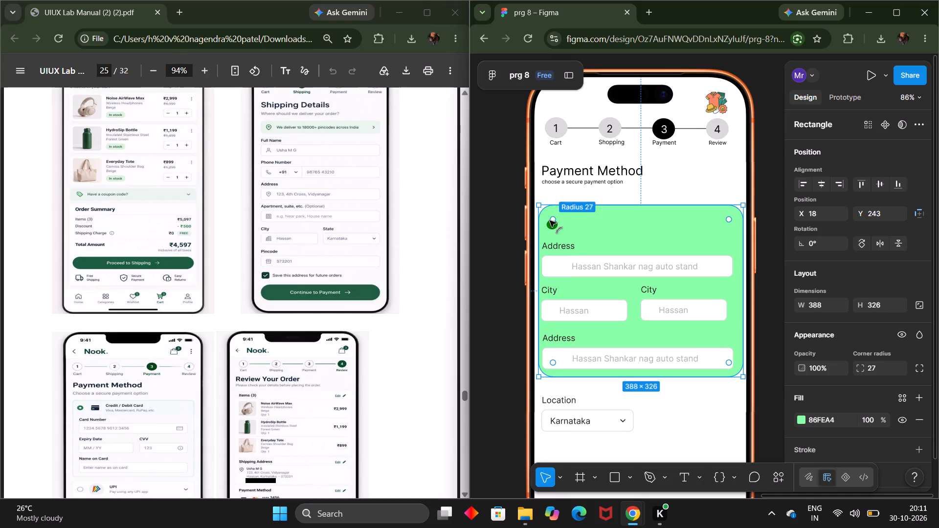
Adjust the corner radius of the green card rectangle in Frame 4 to about 20.
left_click_drag(550, 220, 553, 224)
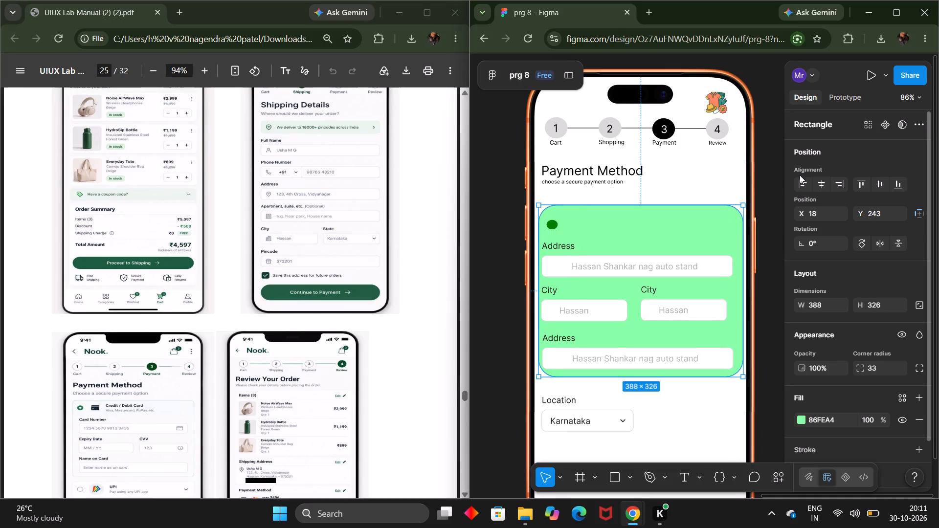
left_click(800, 175)
left_click(778, 177)
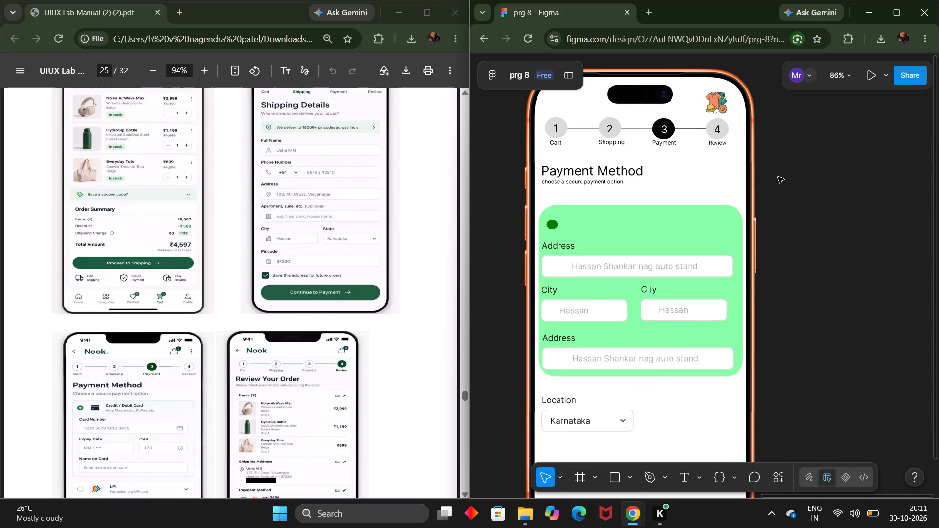
scroll(778, 177, "down", 1)
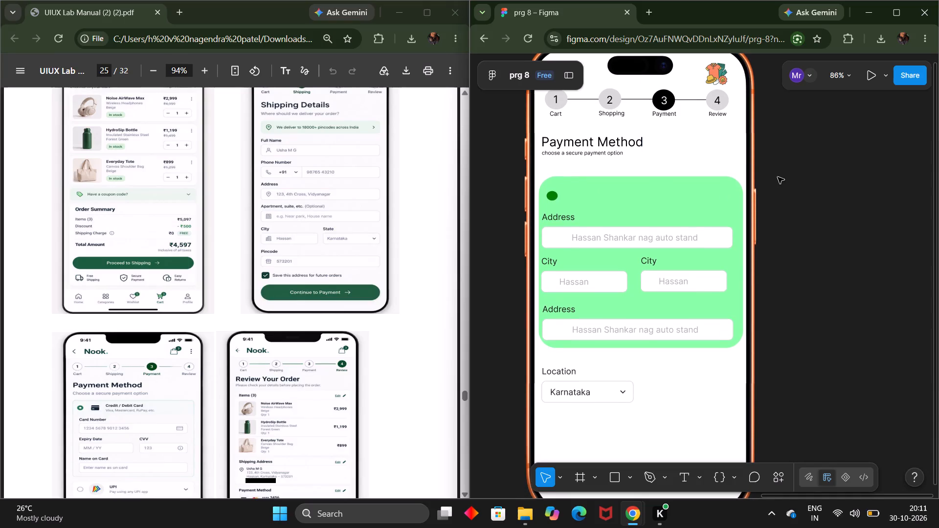
scroll(778, 177, "down", 1)
left_click(562, 188)
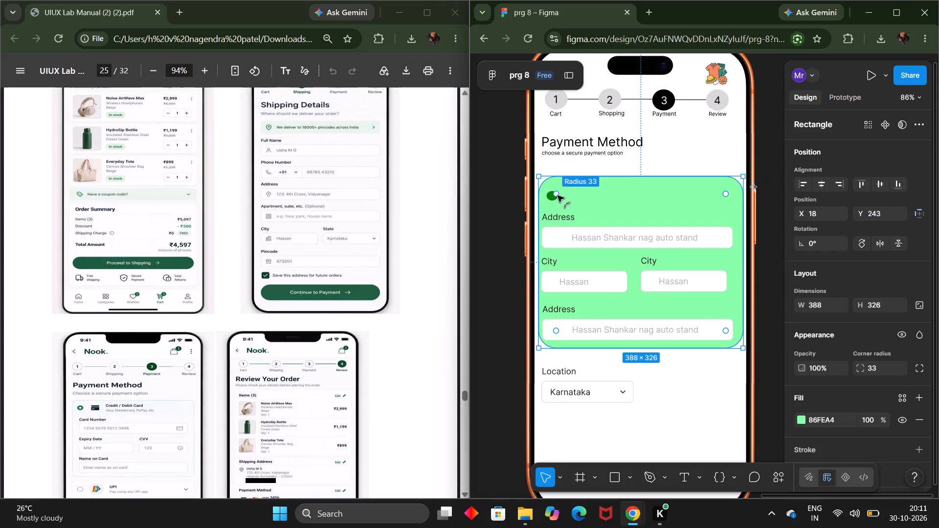
left_click_drag(558, 196, 551, 188)
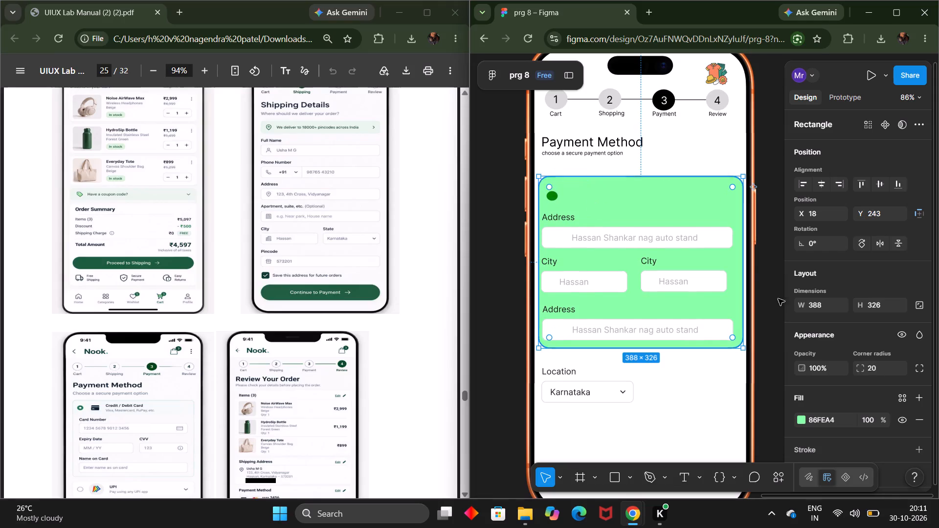
left_click(784, 307)
left_click(784, 307)
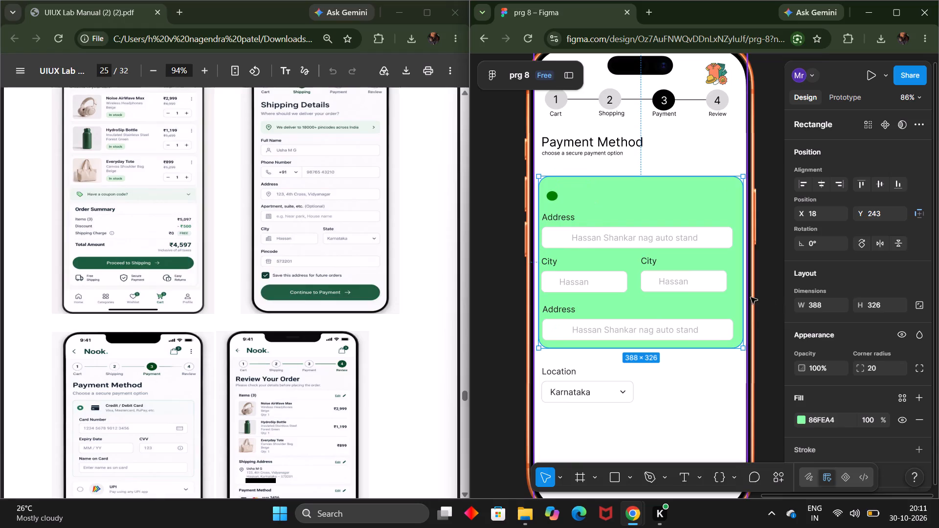
left_click(770, 306)
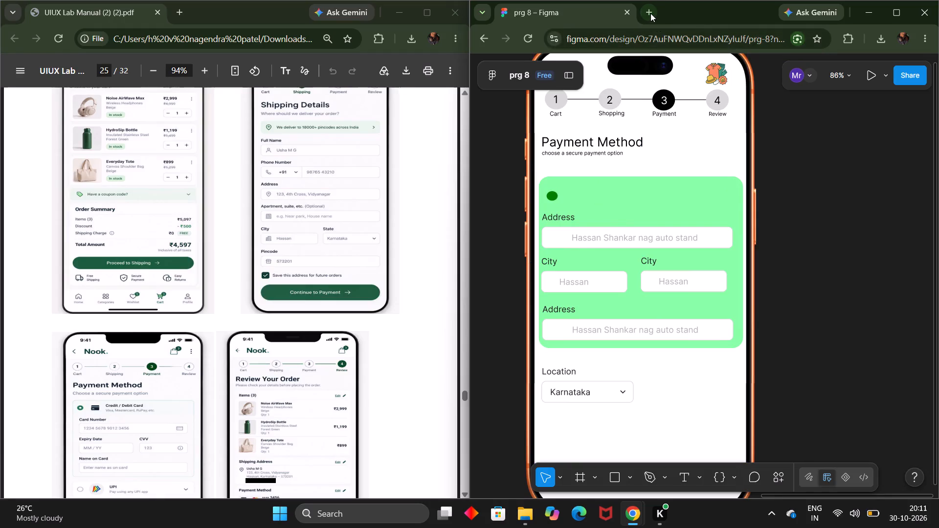
Search the web for "credit card icons" in a new browser tab and open Flaticon's credit card icon collection.
left_click(650, 13)
left_click(640, 37)
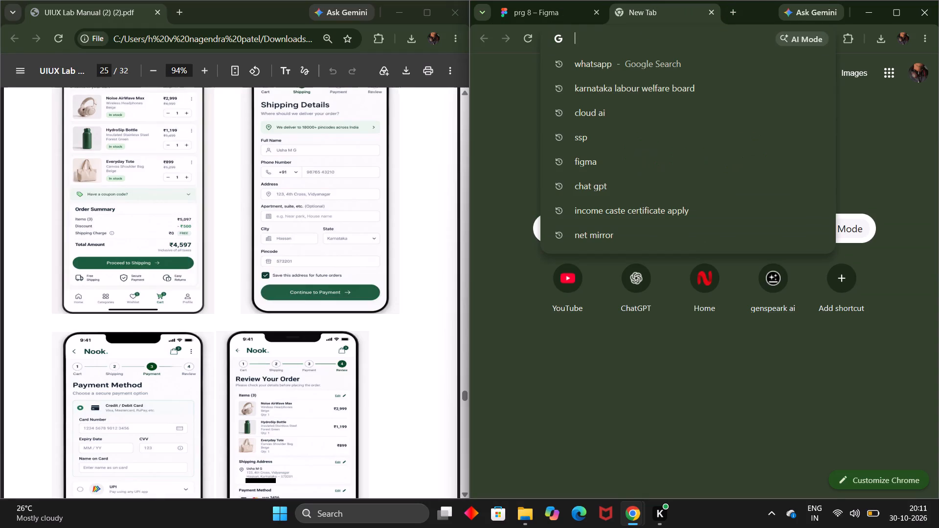
type("credit card icons")
key("Return")
scroll(622, 145, "down", 2)
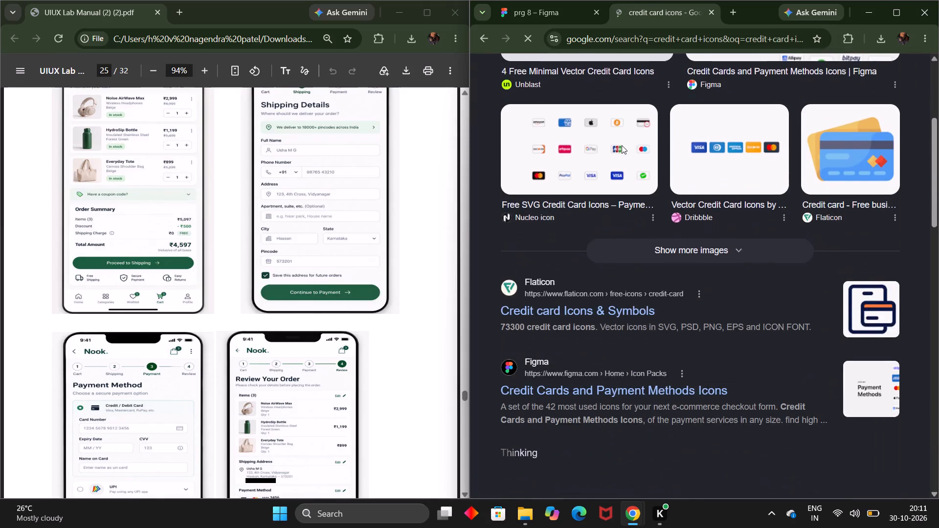
left_click(569, 440)
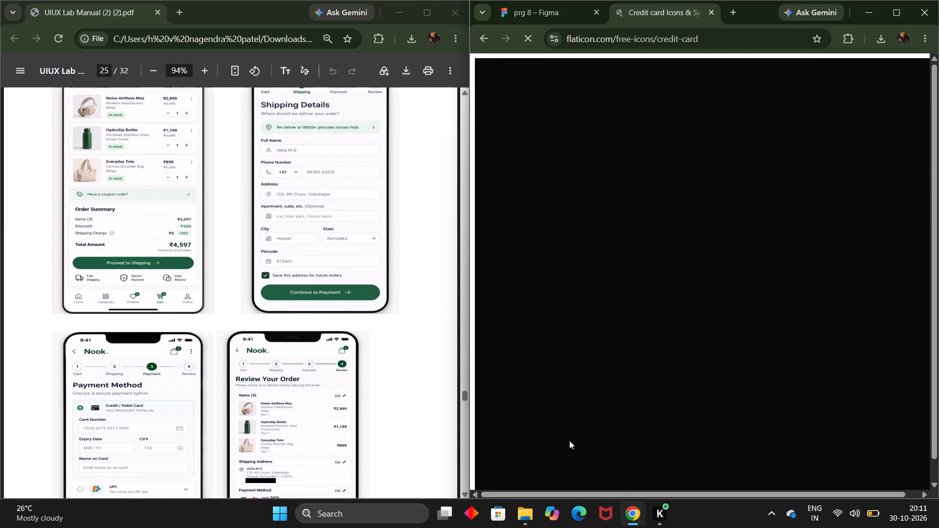
Copy the image of the solid black credit card icon from the Flaticon results.
scroll(735, 232, "down", 1)
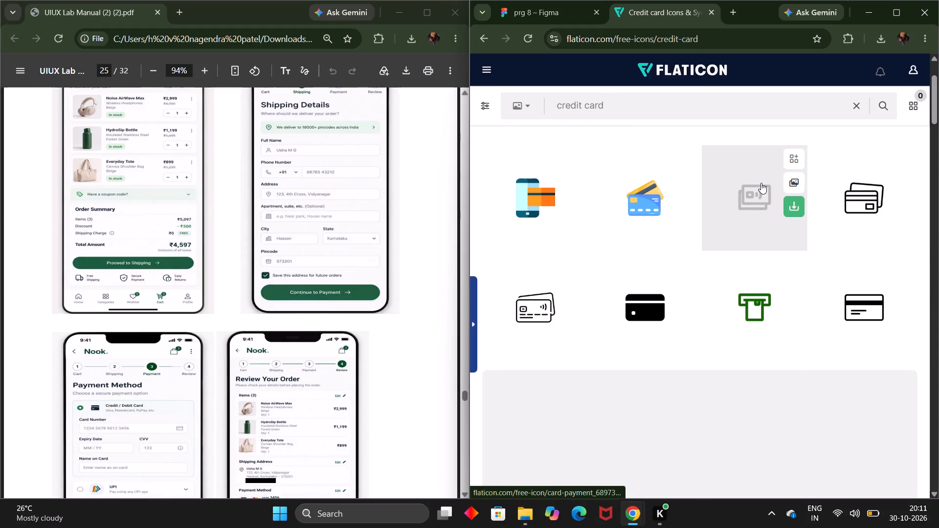
double_click(683, 279)
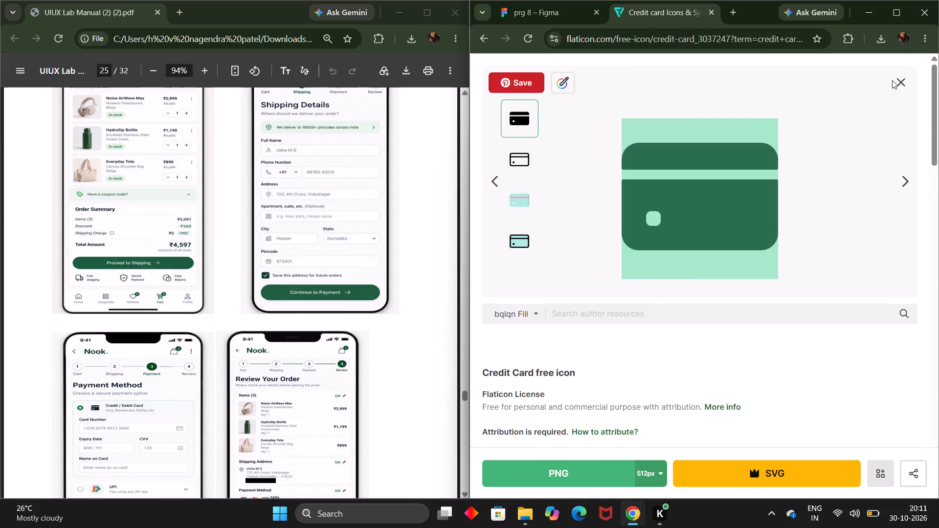
left_click(900, 81)
right_click(631, 301)
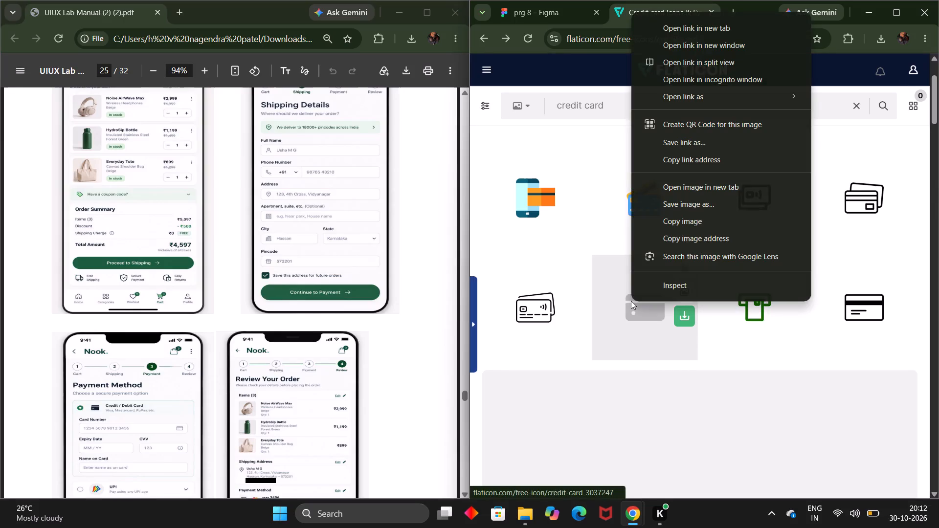
left_click(681, 229)
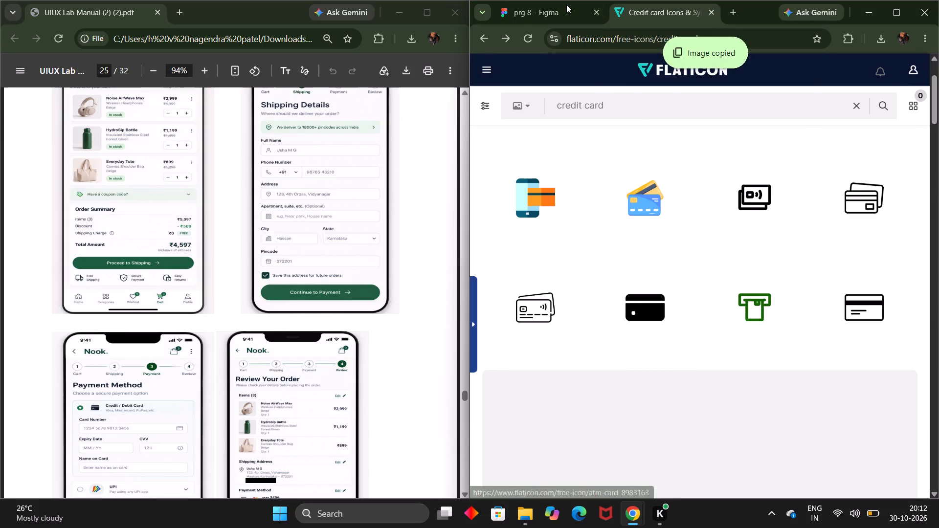
Paste the copied card icon into the prg 8 Figma file and scale it down to about 35 × 35.
left_click(565, 9)
left_click(790, 225)
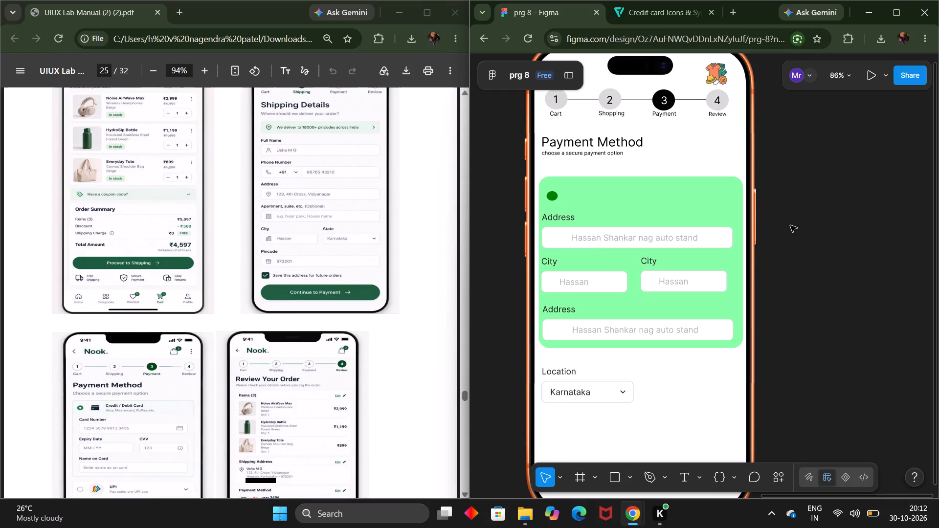
key("ctrl+v")
left_click_drag(719, 243, 719, 269)
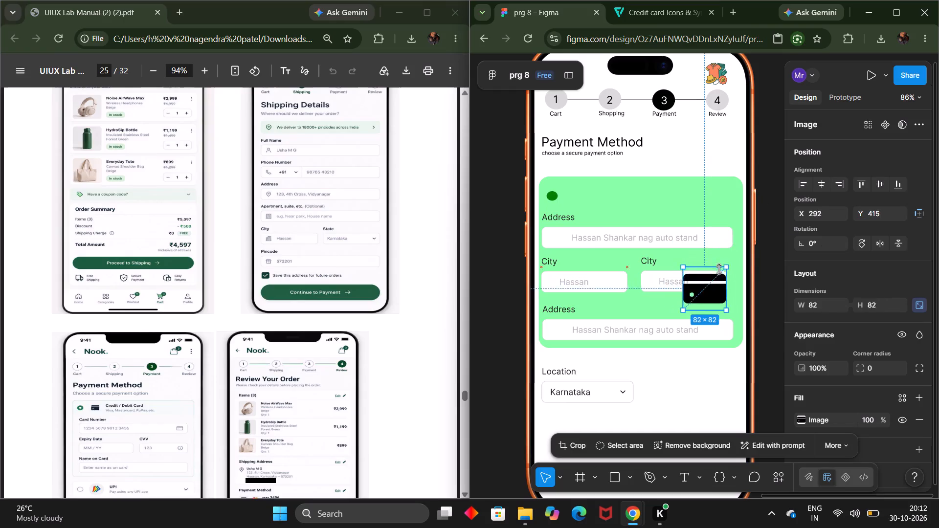
left_click_drag(719, 269, 716, 289)
Move the card icon beside the green dot at the top of the green card, at about X 83, Y 263.
left_click_drag(708, 299, 629, 217)
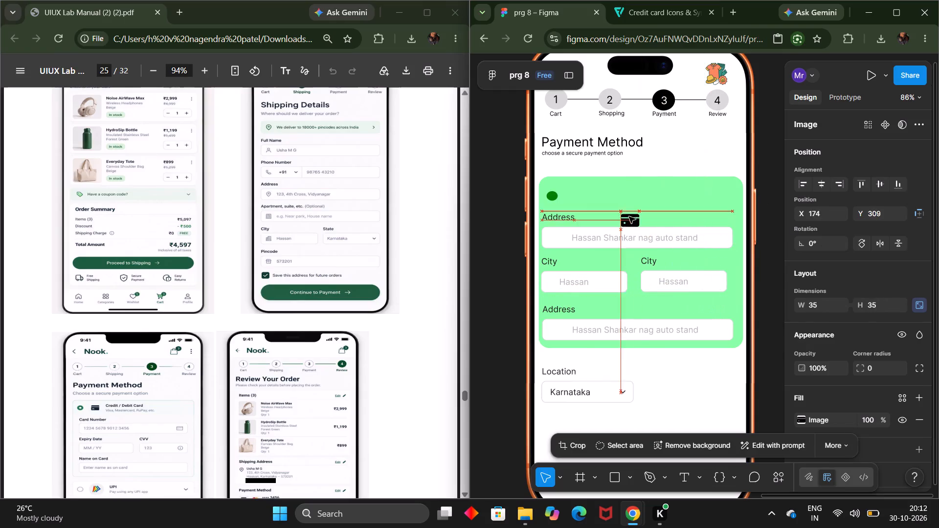
left_click_drag(629, 217, 587, 195)
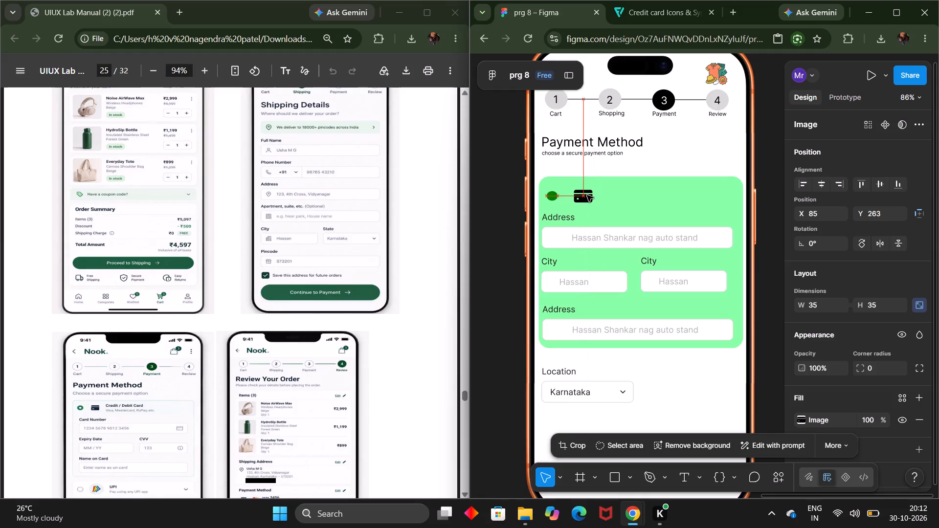
left_click_drag(587, 195, 586, 195)
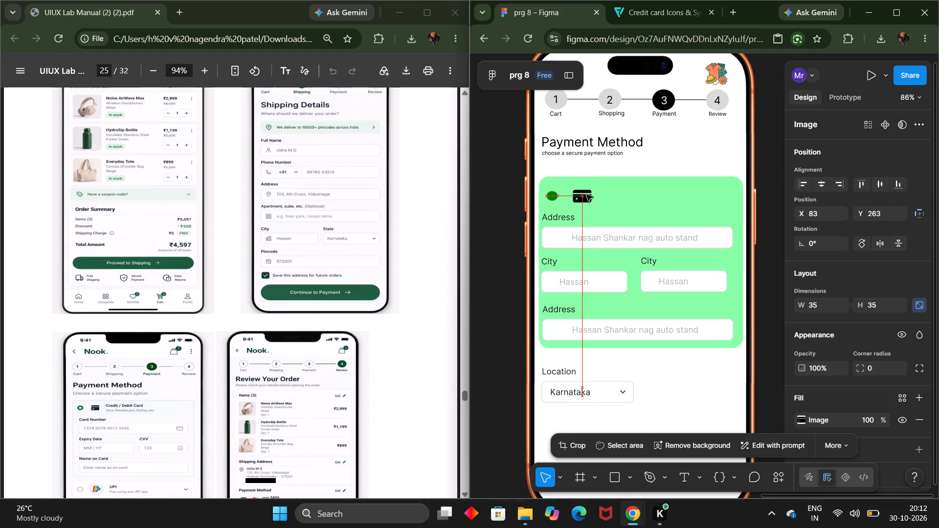
left_click_drag(586, 195, 586, 193)
Add a text box about 131 × 21 beside the card icon reading "Credit / Debit Card", following the manual's mockup.
left_click(677, 472)
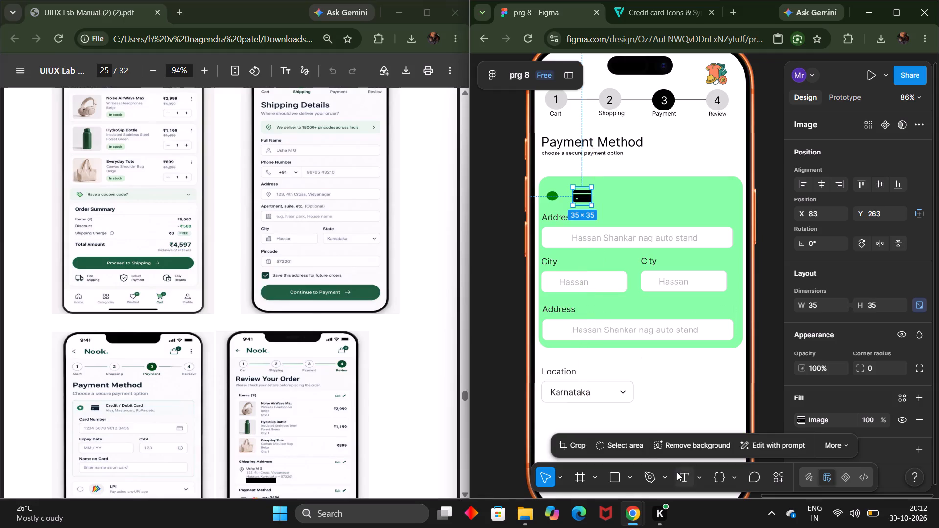
scroll(600, 185, "down", 1)
left_click_drag(600, 185, 670, 197)
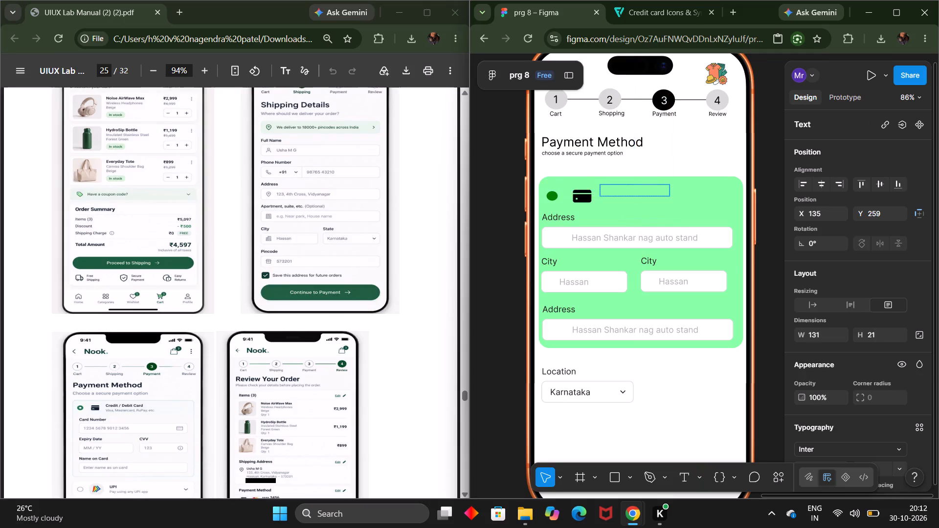
key("shift+c")
type("redit")
scroll(258, 299, "down", 1)
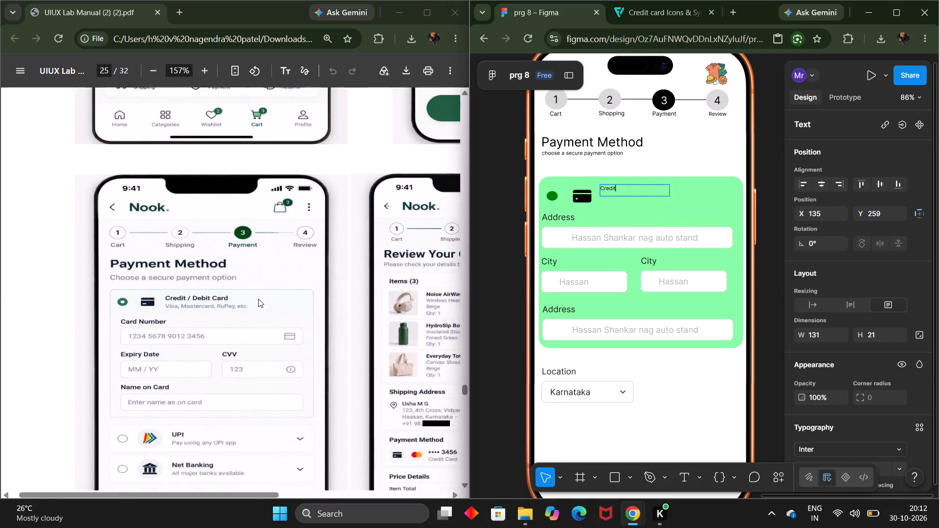
scroll(258, 299, "down", 1)
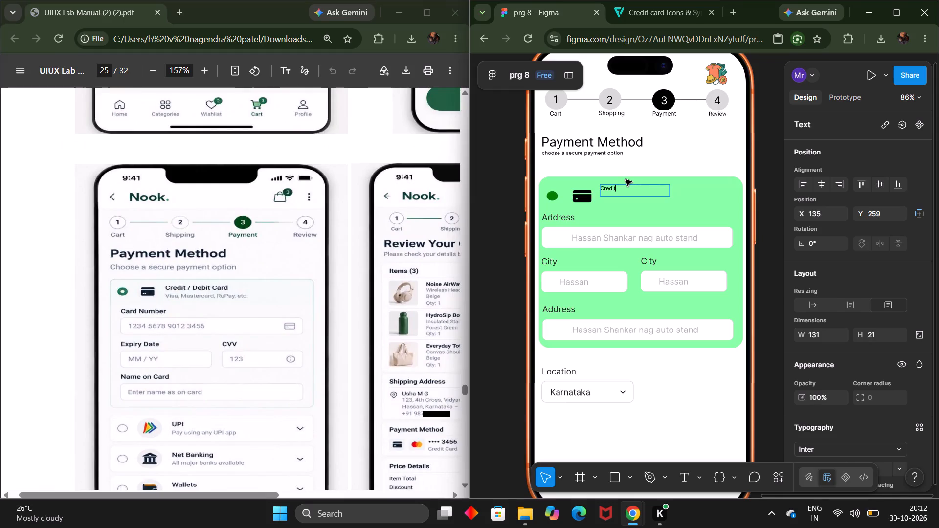
key("slash")
key("space")
key("Left")
key("Left")
key("space")
key("Right")
key("Right")
key("shift+d")
type("ebit Card")
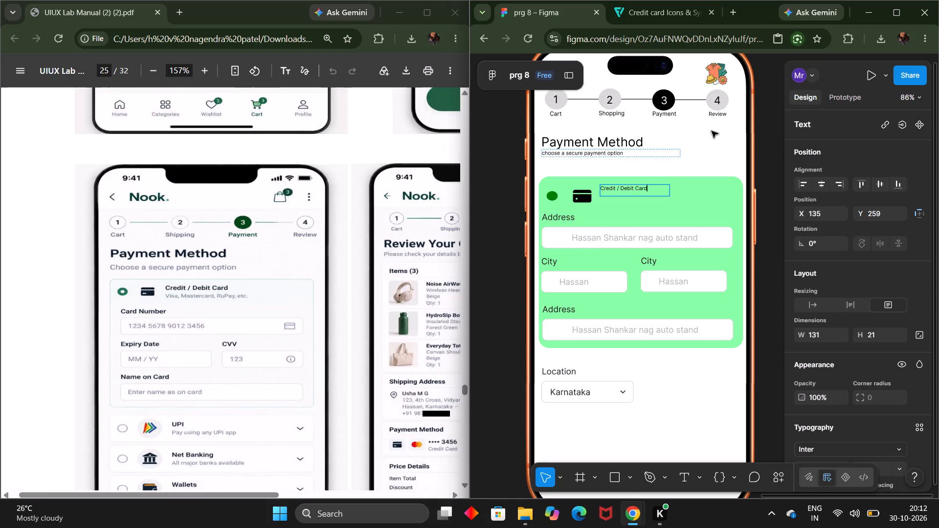
Set the font size of the "Credit / Debit Card" label to 16.
left_click_drag(649, 187, 596, 187)
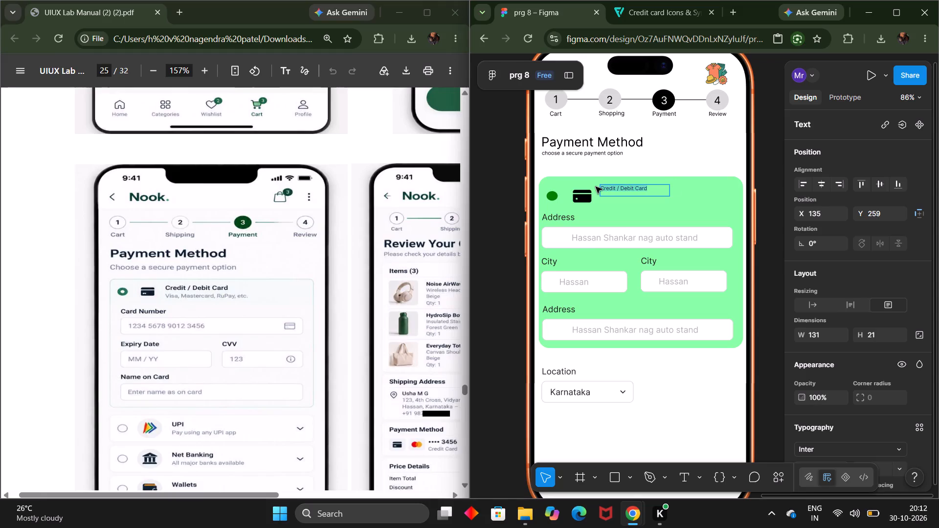
scroll(913, 360, "down", 1)
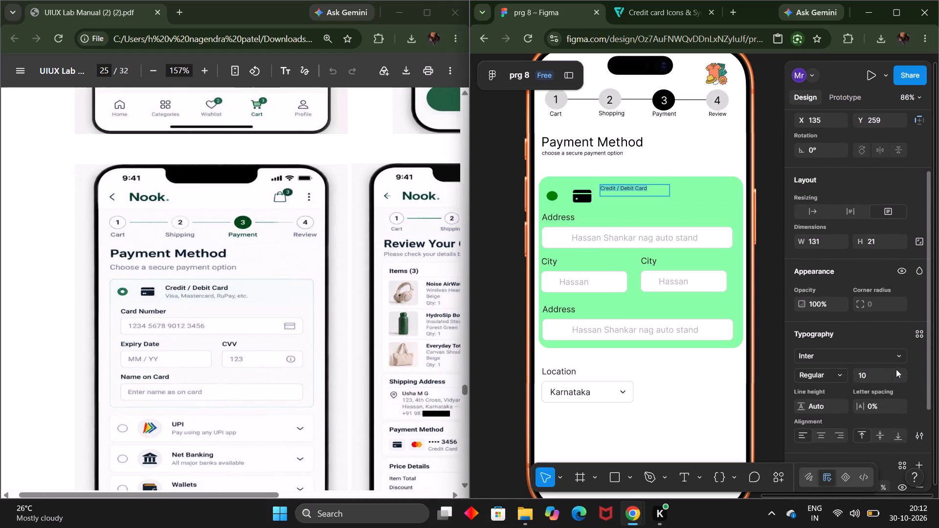
left_click(894, 371)
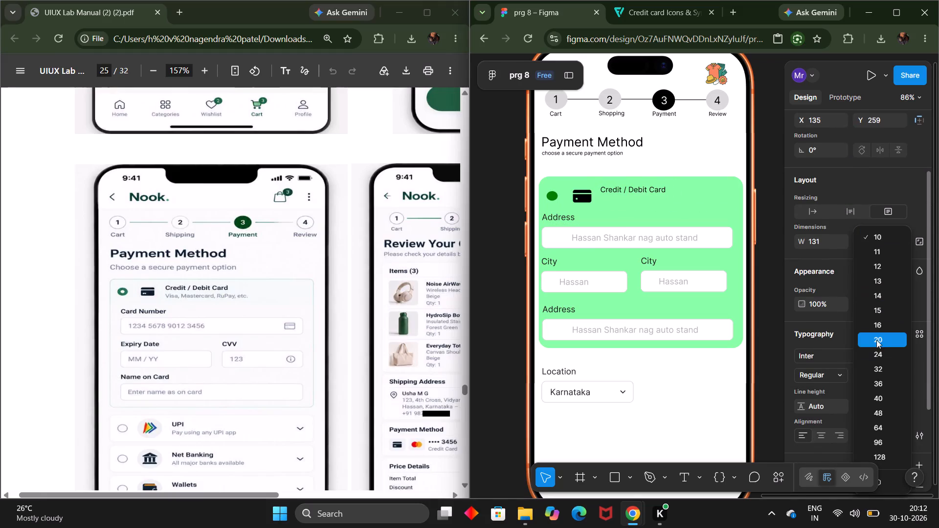
left_click(881, 326)
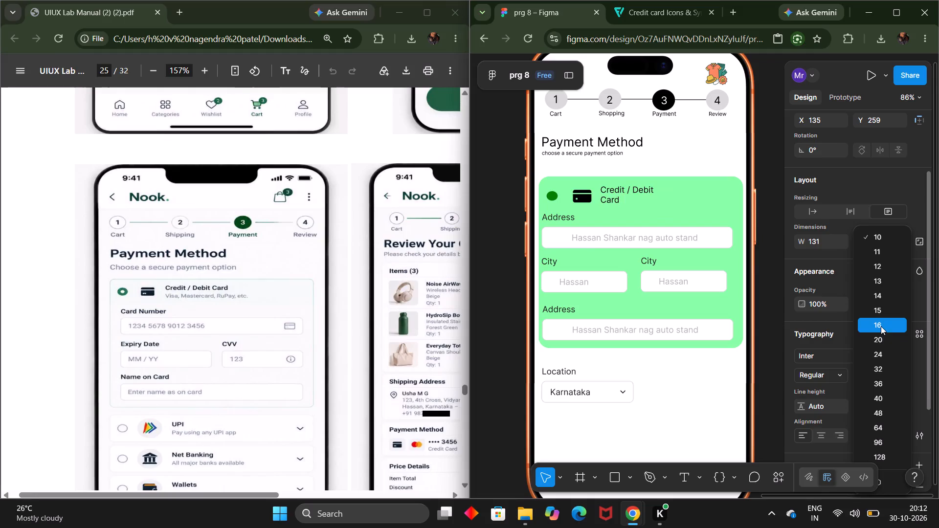
left_click(652, 198)
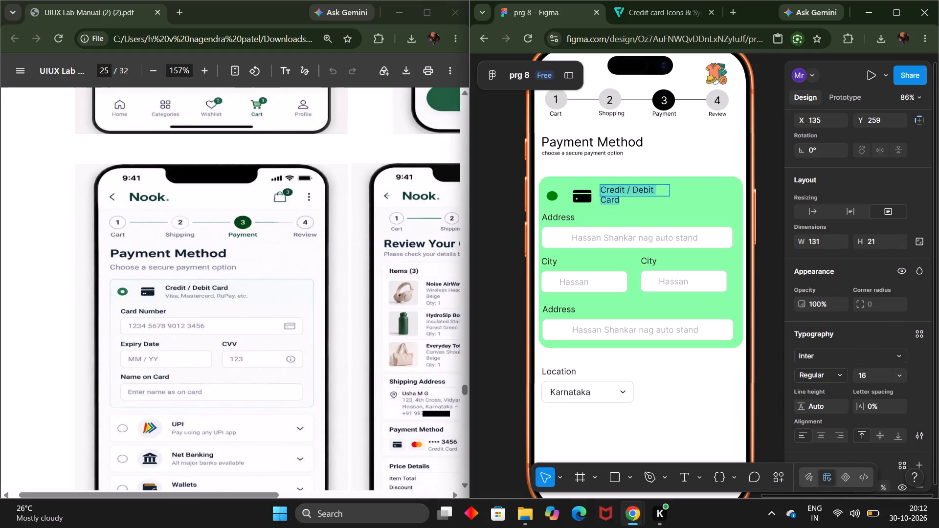
Widen the "Credit / Debit Card" text box so the label fits on one line.
left_click(673, 189)
left_click_drag(672, 189, 684, 188)
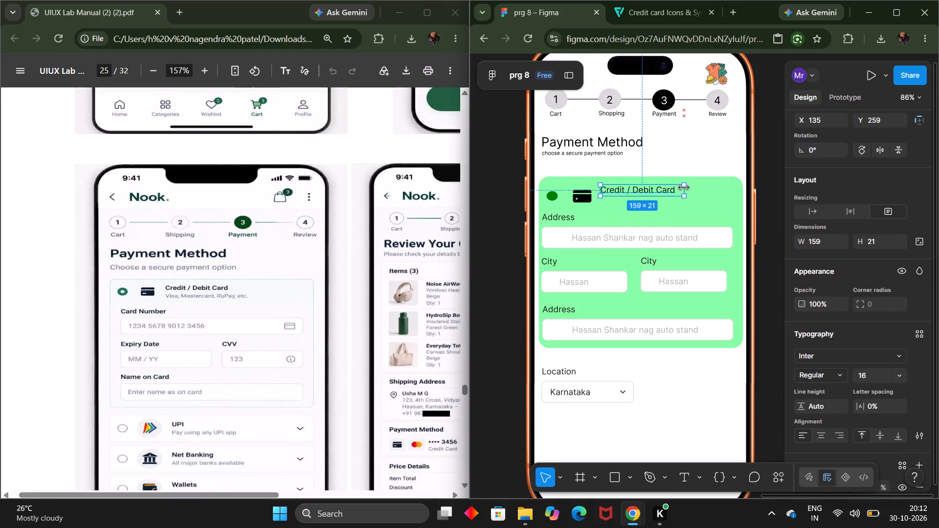
Narrow the "Credit / Debit Card" text box slightly so it fits closer around its label.
left_click_drag(684, 188, 682, 187)
left_click(698, 168)
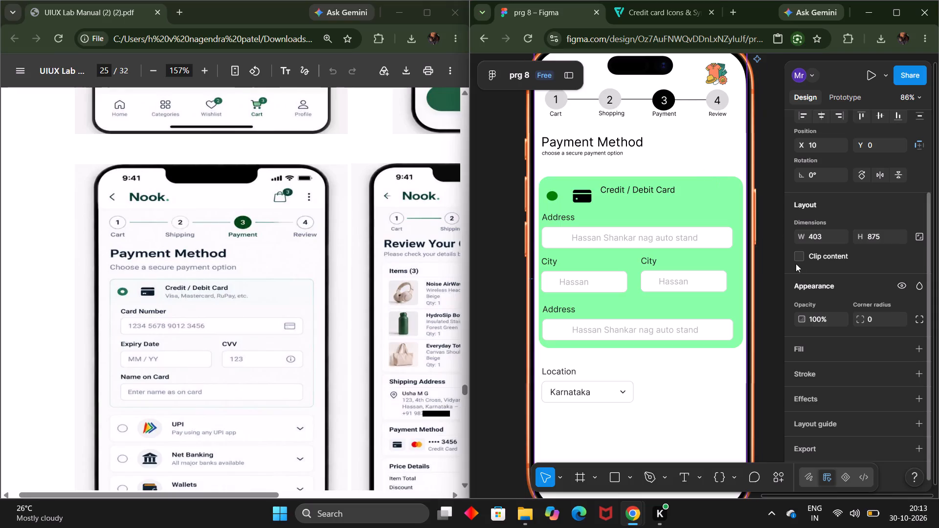
Add a text box about 166 × 18 below the "Credit / Debit Card" label reading "visa,Mastercard,RuPay,etc".
left_click(683, 471)
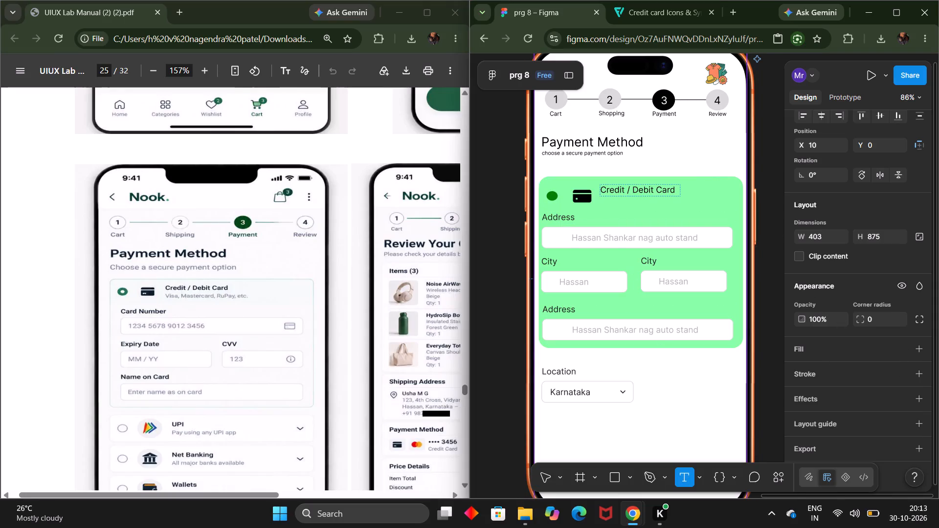
left_click_drag(600, 201, 686, 207)
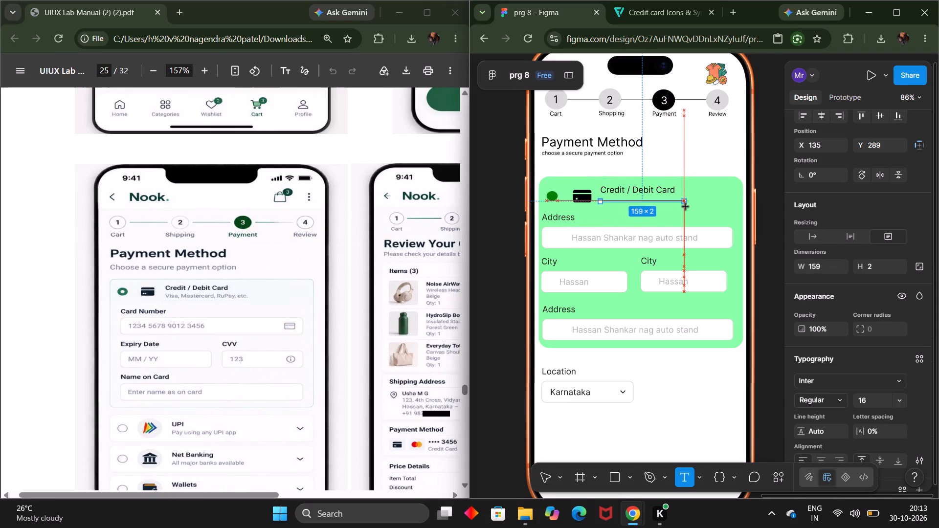
left_click_drag(686, 207, 688, 211)
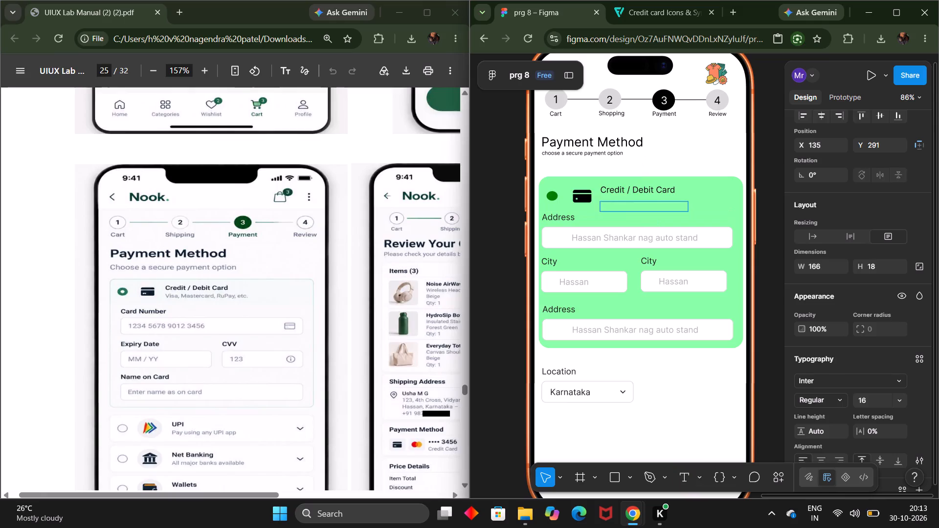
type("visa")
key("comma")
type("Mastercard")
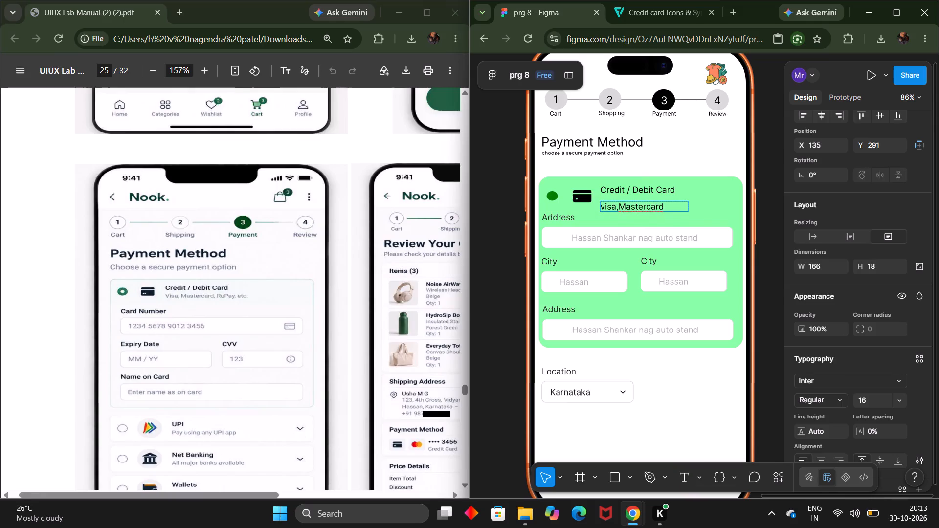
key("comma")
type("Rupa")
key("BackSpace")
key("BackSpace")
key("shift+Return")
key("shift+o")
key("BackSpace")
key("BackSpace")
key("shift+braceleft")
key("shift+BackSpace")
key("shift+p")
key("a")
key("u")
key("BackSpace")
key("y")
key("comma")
Finish the line under "Credit / Debit Card" with "etc" and widen its text box to about 206 so it fits on one line.
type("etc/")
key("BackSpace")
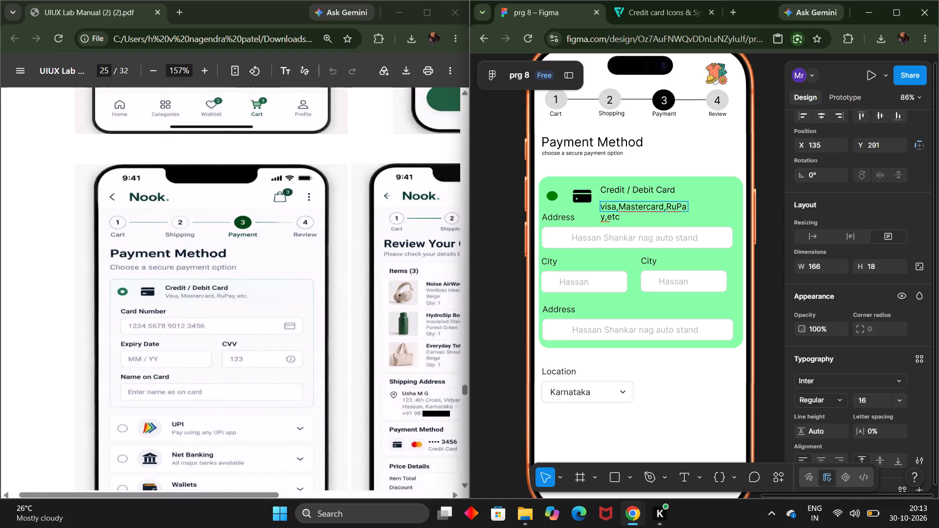
left_click(692, 207)
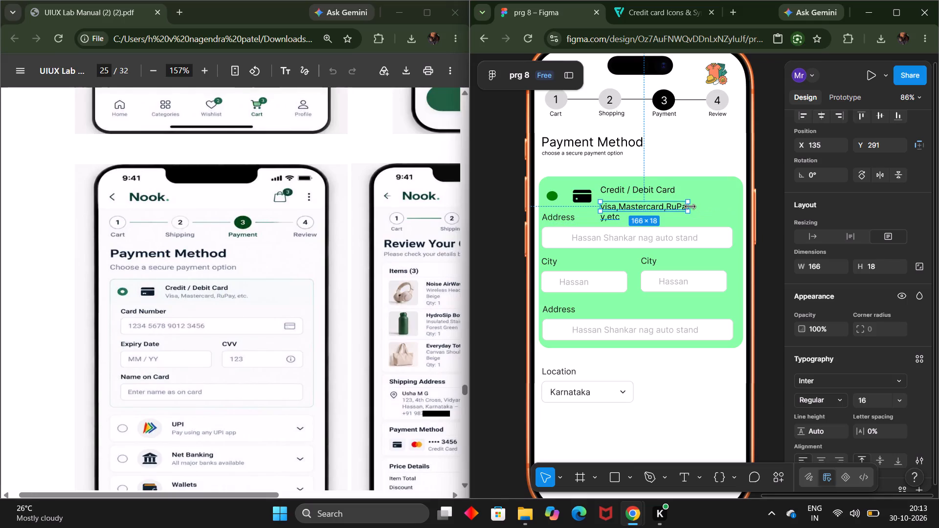
left_click_drag(689, 207, 710, 203)
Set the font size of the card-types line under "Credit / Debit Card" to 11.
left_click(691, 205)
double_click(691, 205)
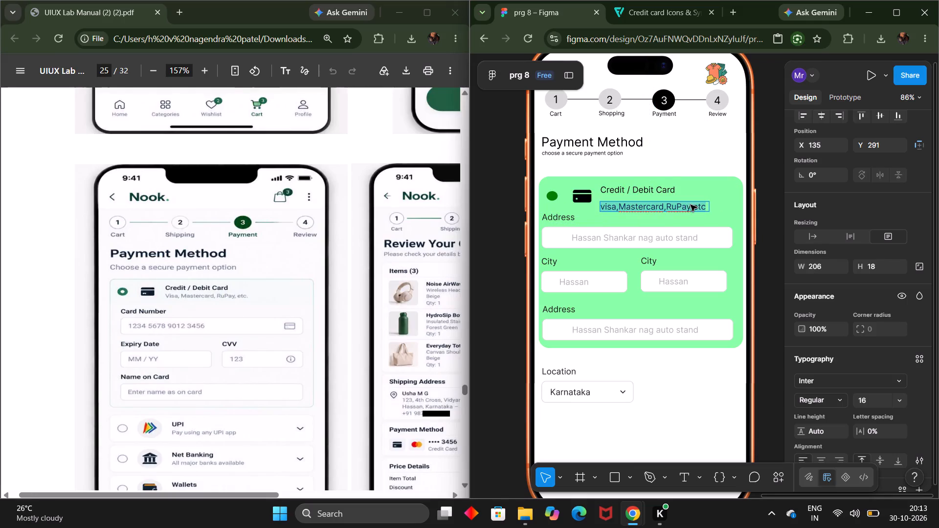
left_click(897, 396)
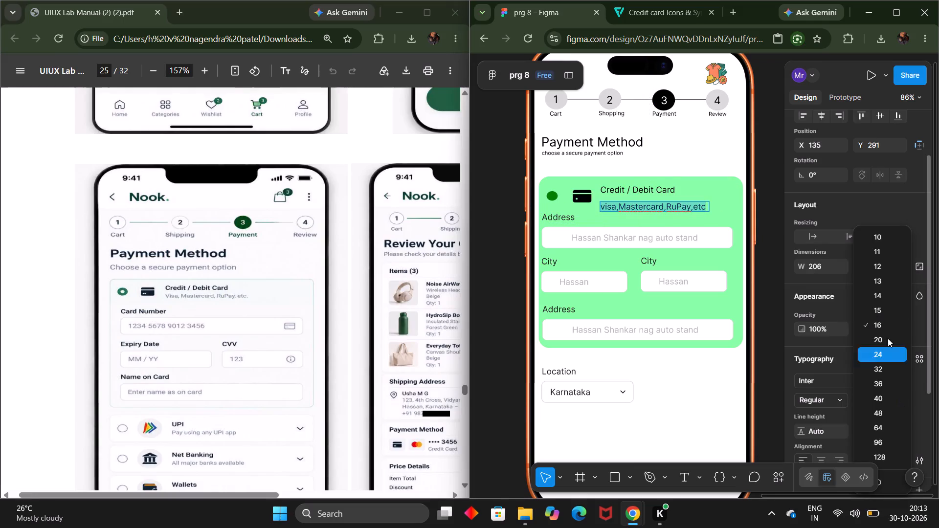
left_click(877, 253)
Correct the card-types line's spacing and spelling so it reads "visa, MasterCard, Ru-pay,etc".
left_click(646, 205)
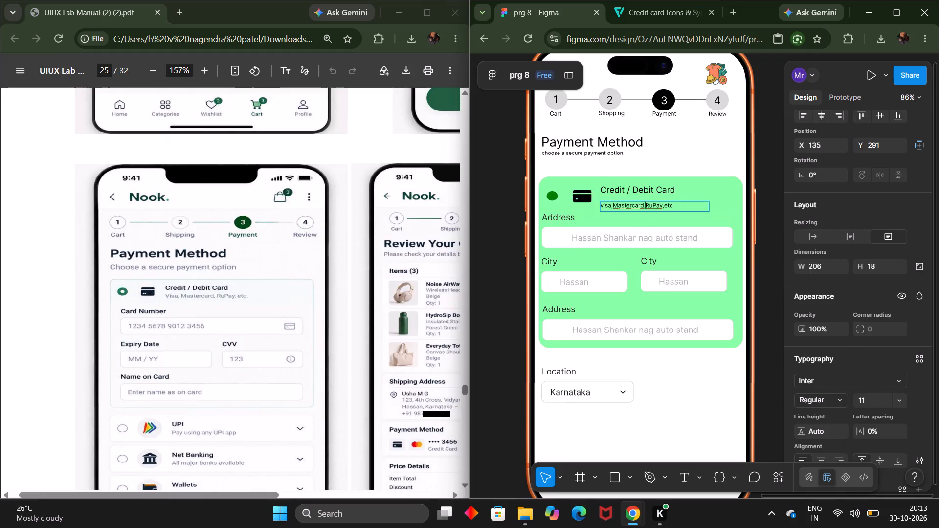
key("space")
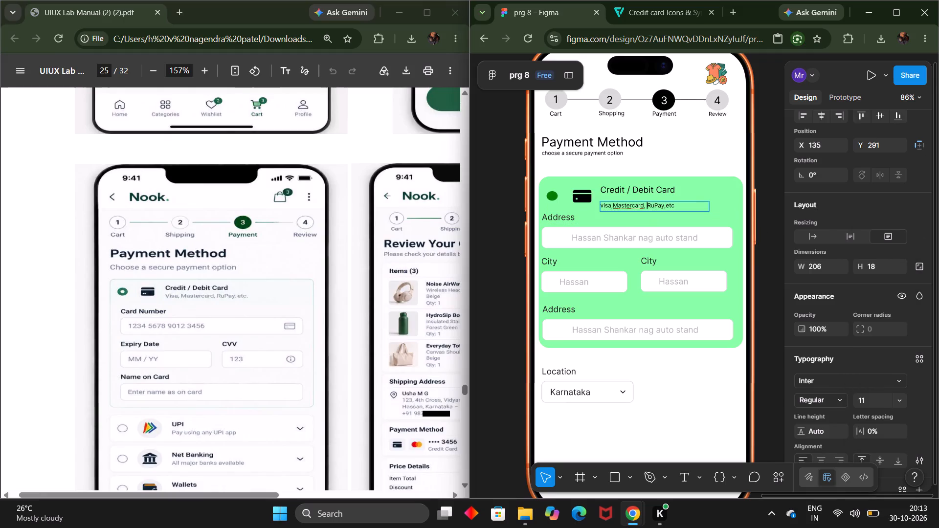
left_click(614, 206)
key("space")
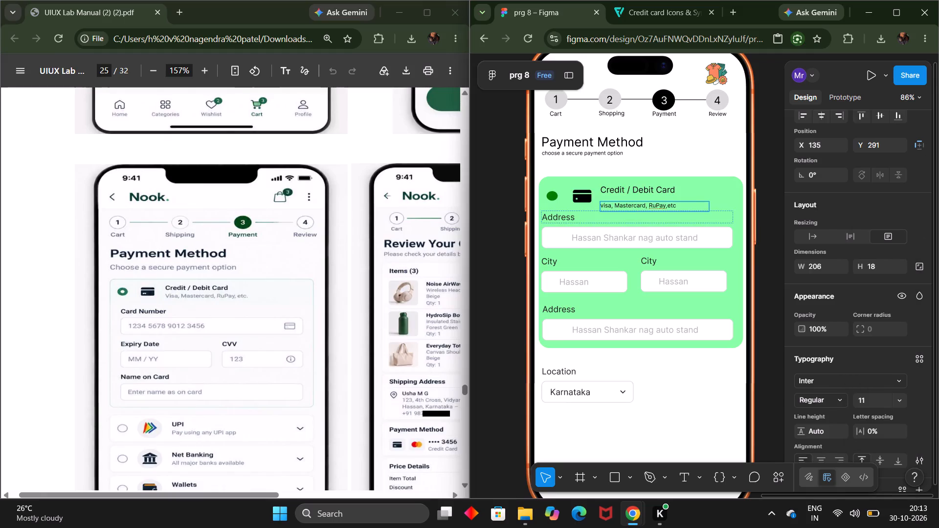
double_click(661, 205)
right_click(661, 205)
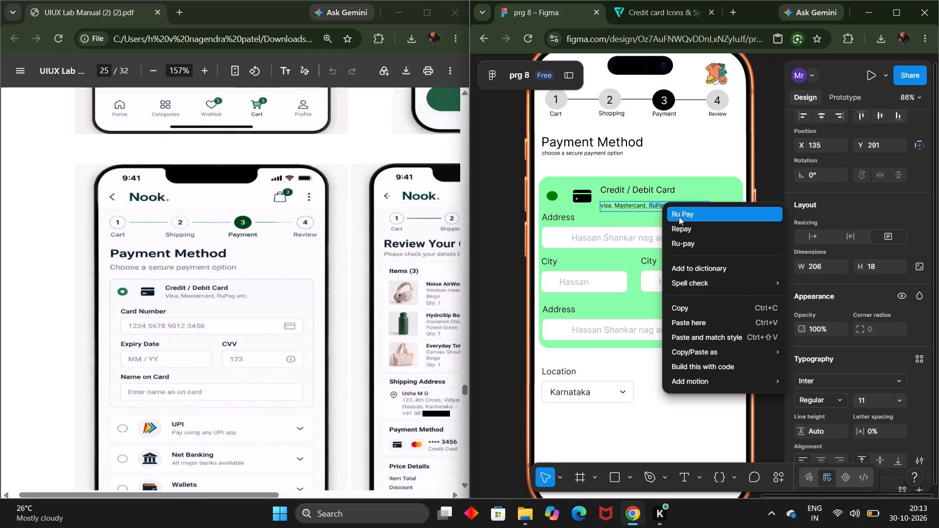
left_click(685, 246)
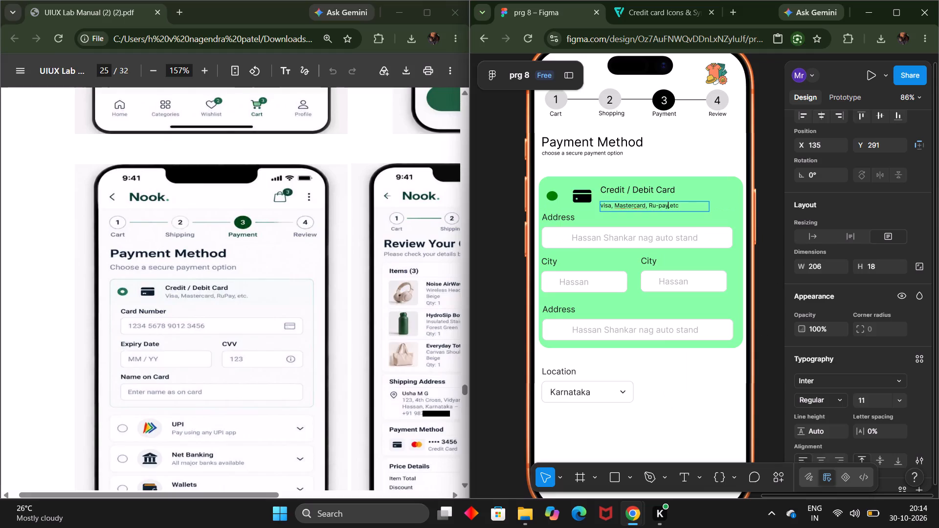
double_click(638, 207)
right_click(638, 207)
left_click(652, 217)
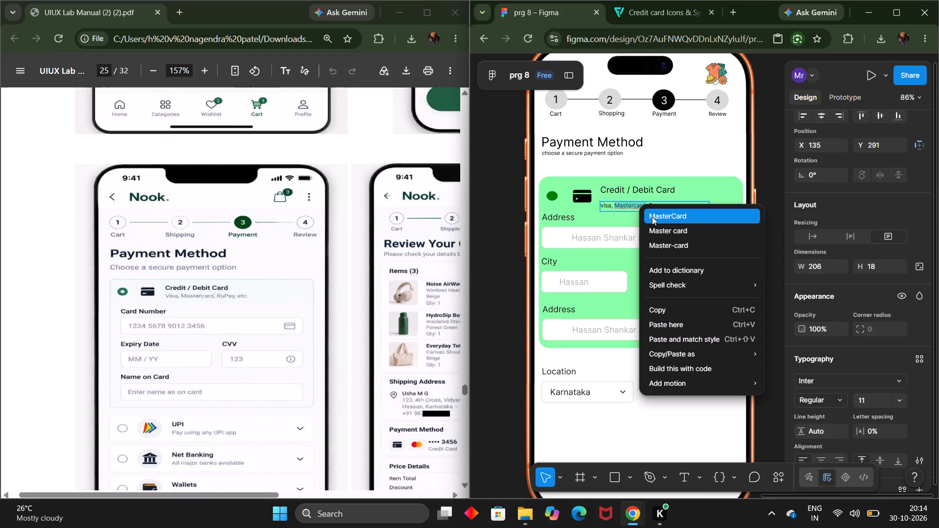
left_click(709, 210)
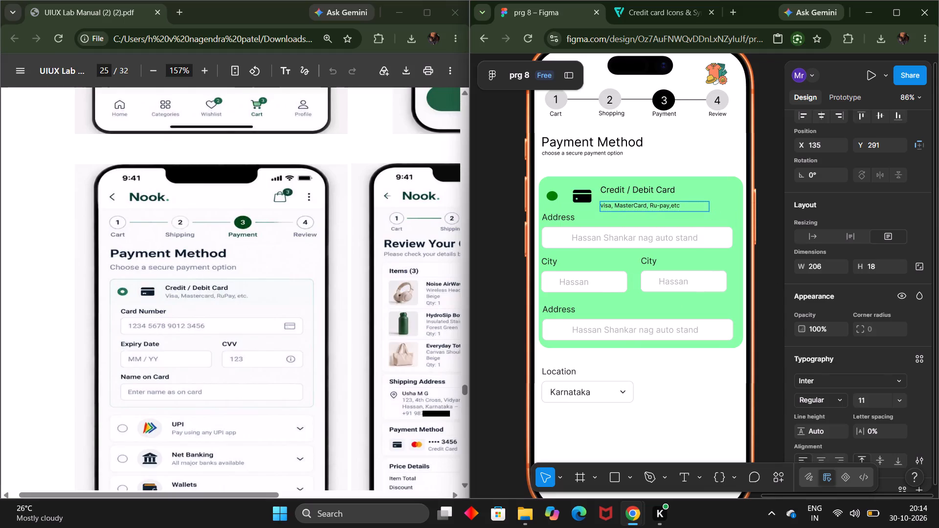
Move the card-types line up close under "Credit / Debit Card", to about X 135, Y 281.
left_click_drag(715, 208, 714, 200)
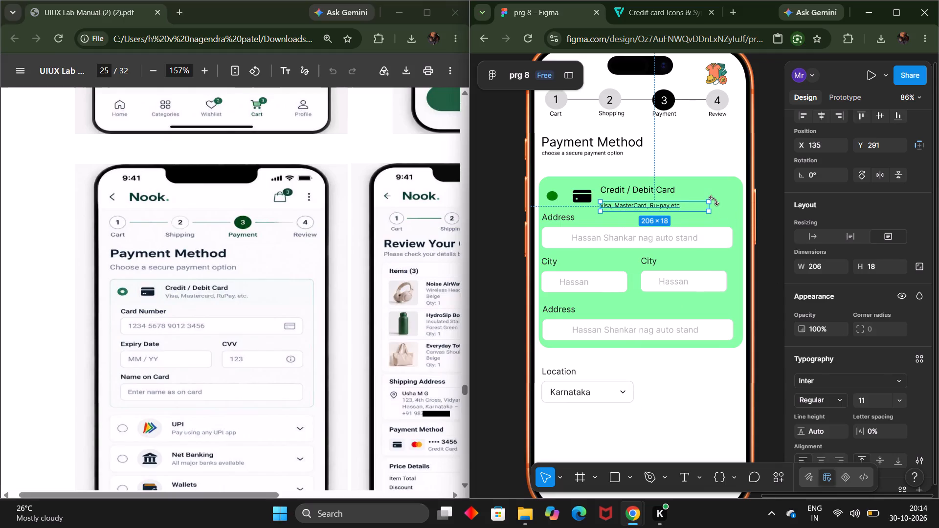
left_click(702, 209)
left_click(698, 202)
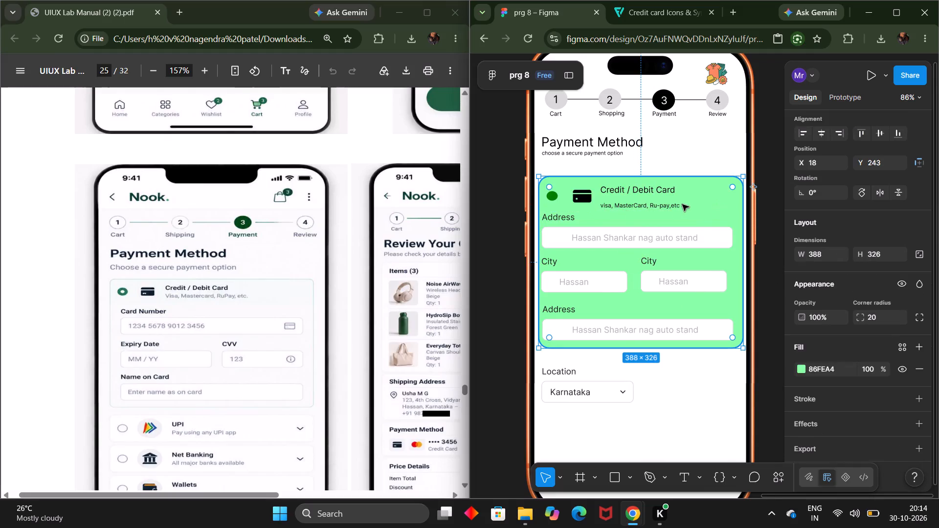
left_click(675, 206)
left_click_drag(675, 206, 675, 206)
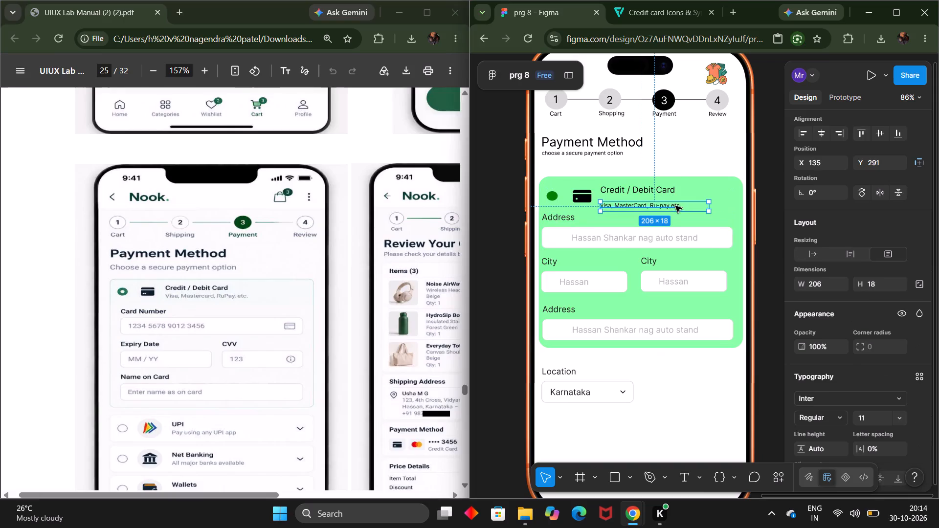
left_click_drag(675, 206, 678, 200)
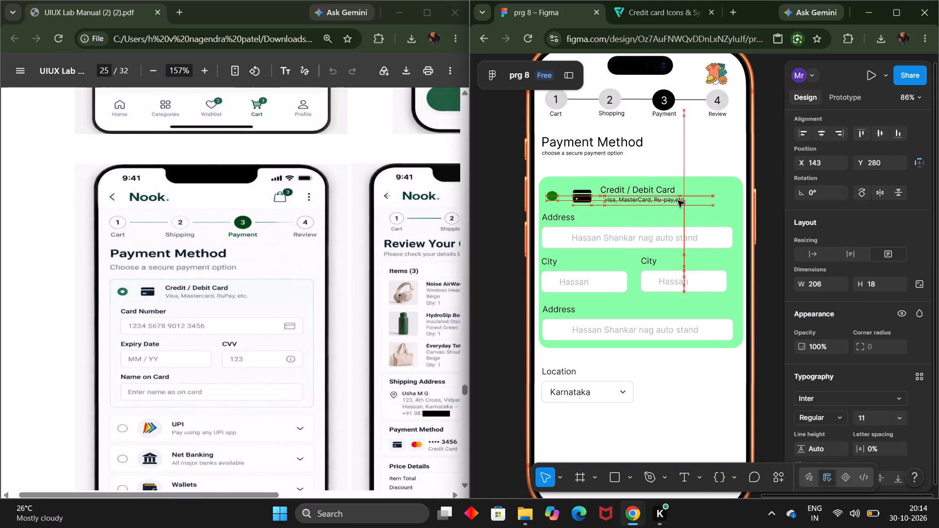
left_click_drag(678, 200, 677, 201)
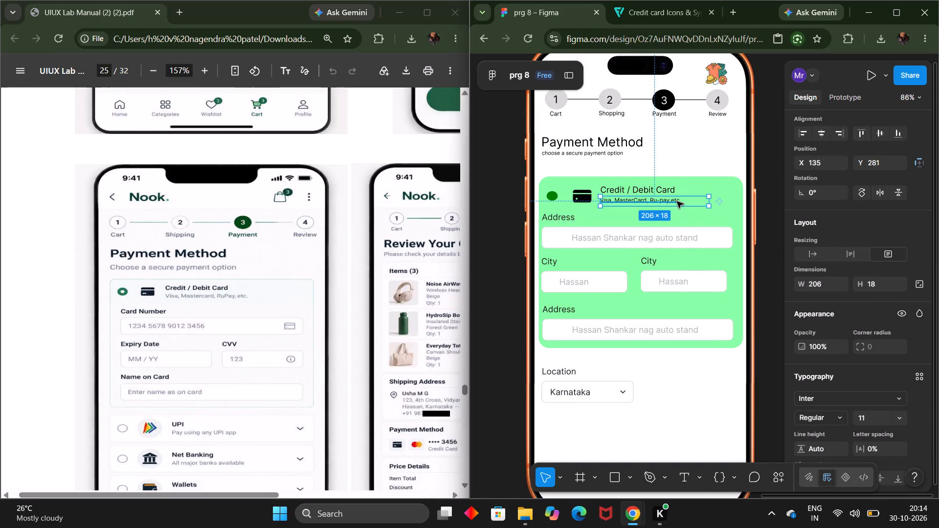
Set the font size of the "visa, MasterCard, Ru-pay,etc" line to 10.
double_click(677, 201)
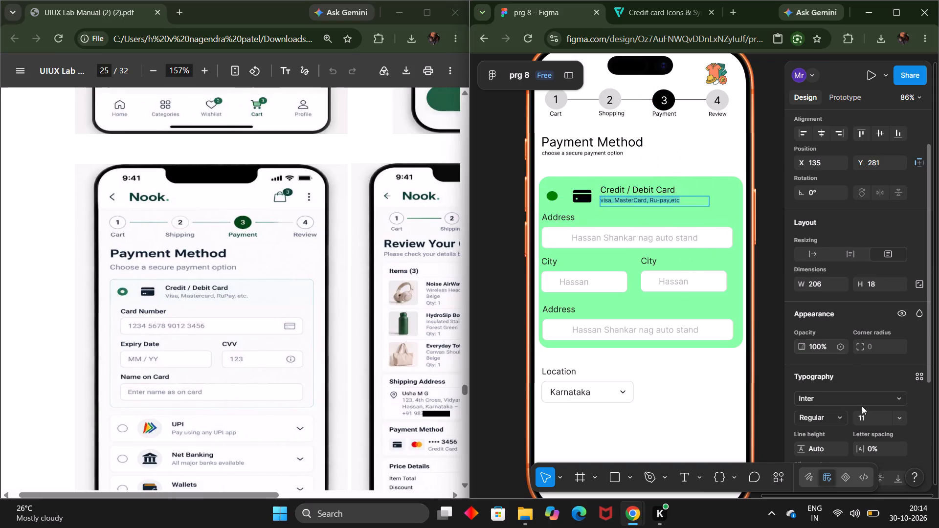
left_click(896, 413)
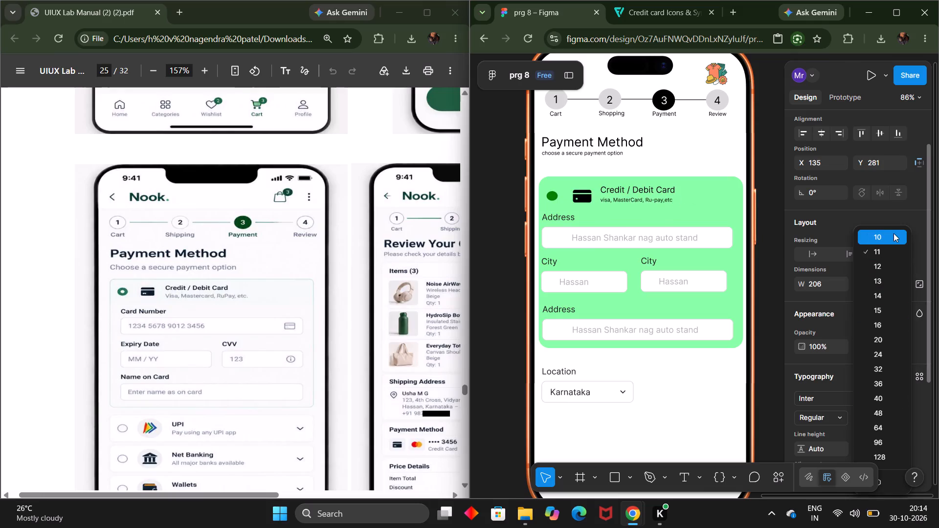
left_click(893, 234)
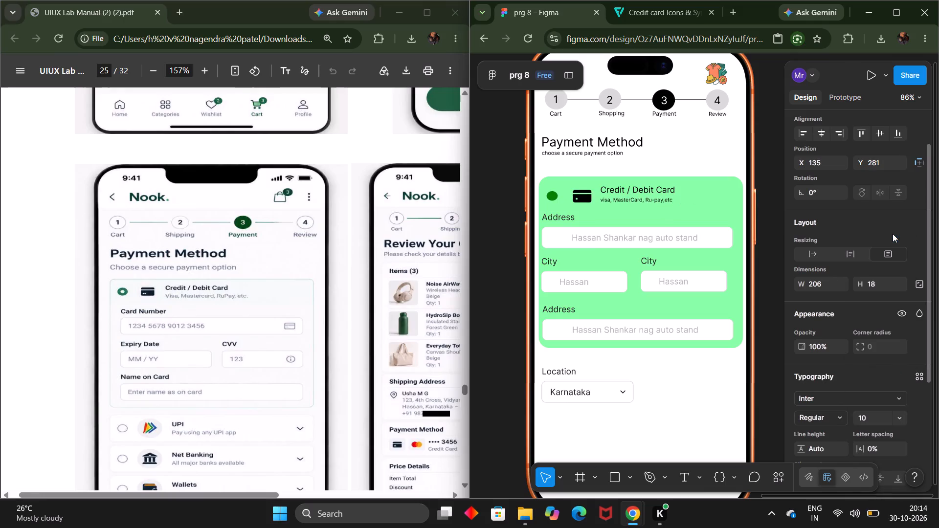
scroll(880, 377, "down", 1)
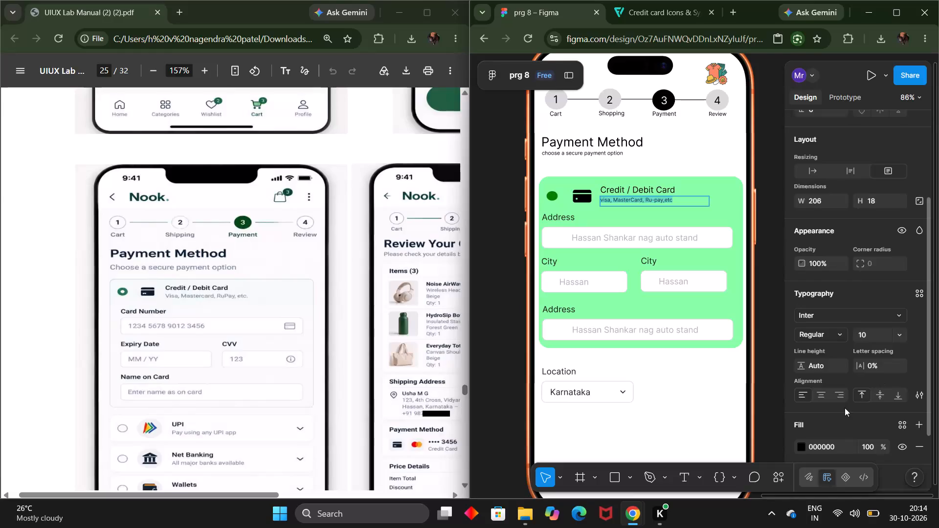
scroll(845, 407, "down", 1)
left_click(774, 391)
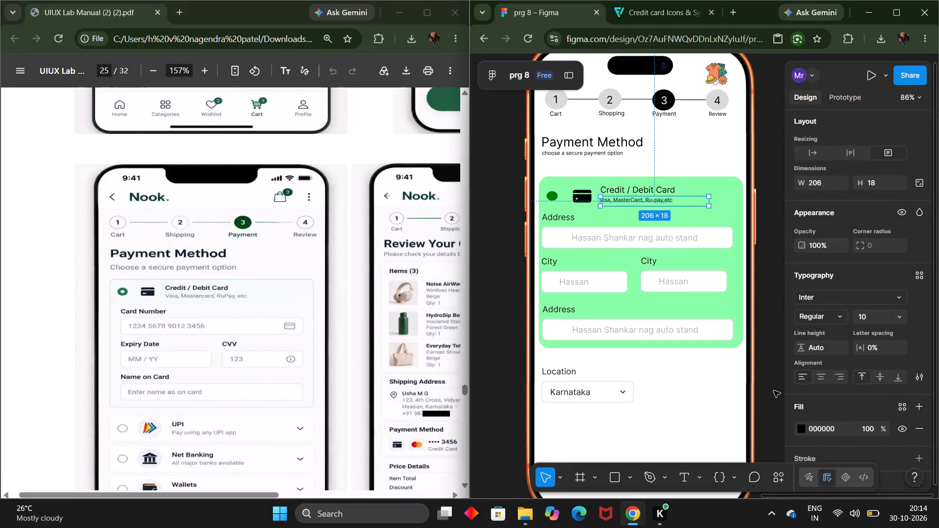
left_click(774, 391)
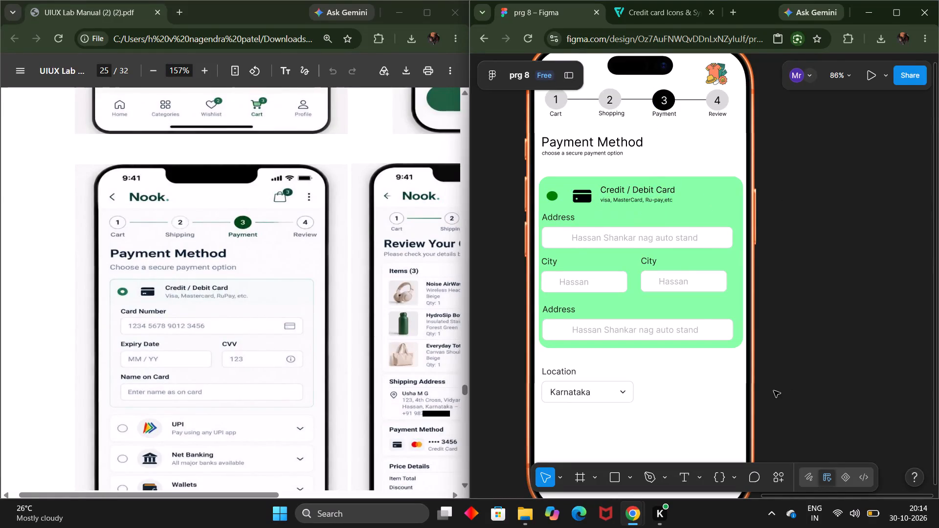
Change the label of the first Address input field in the green card to "Card Number".
triple_click(566, 216)
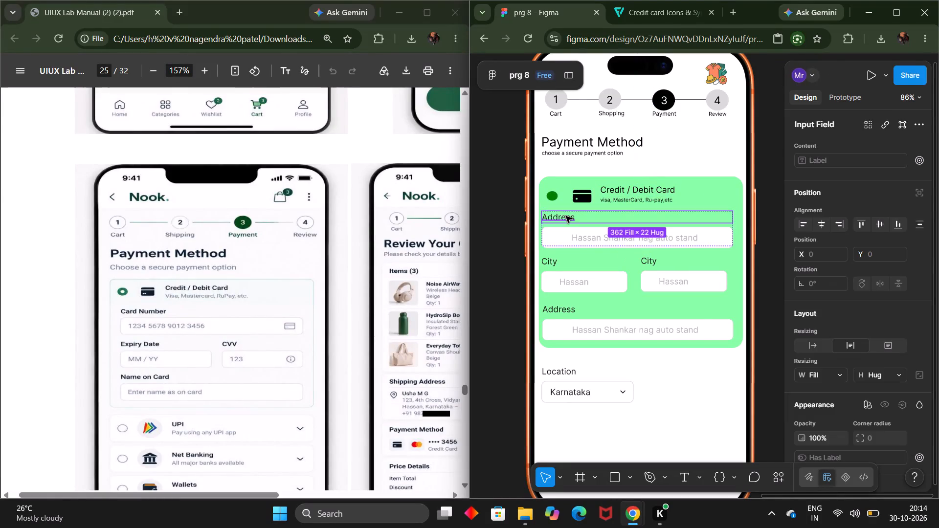
left_click(566, 216)
key("BackSpace")
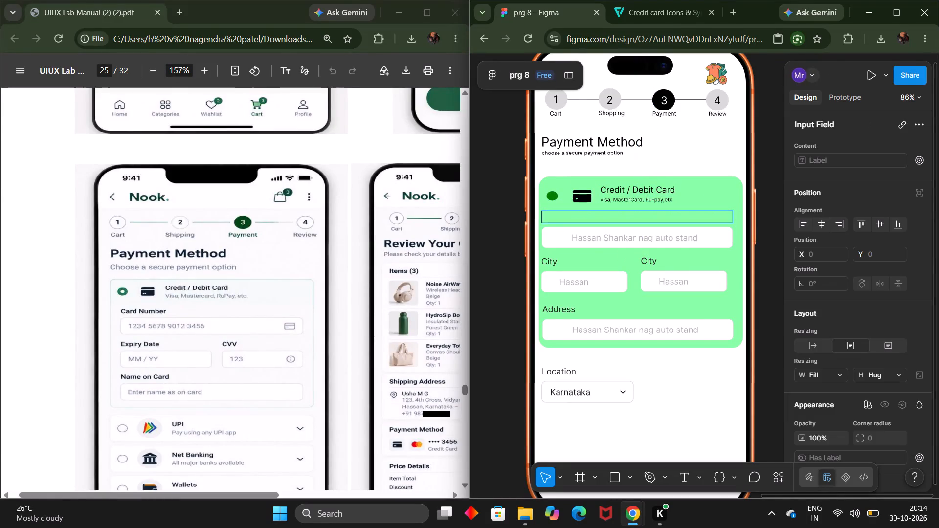
type("Card")
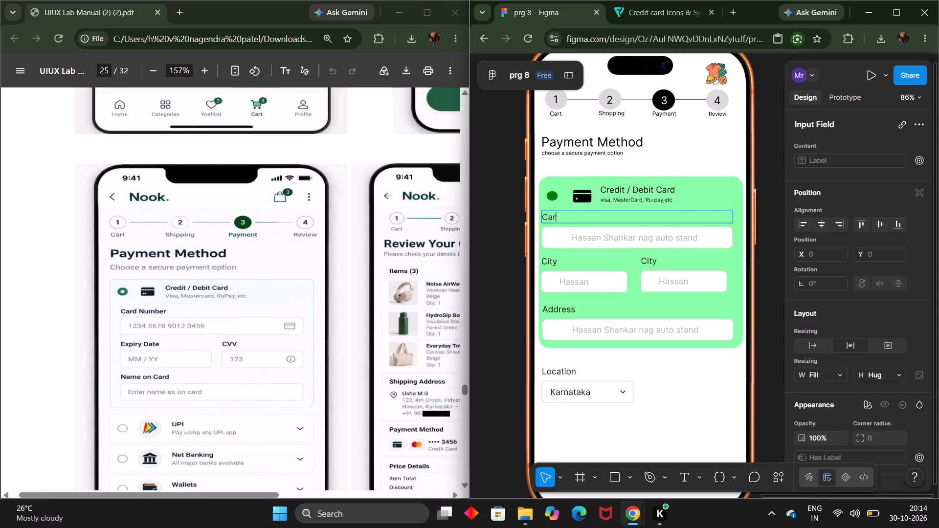
key("space")
key("shift+n")
type("umber")
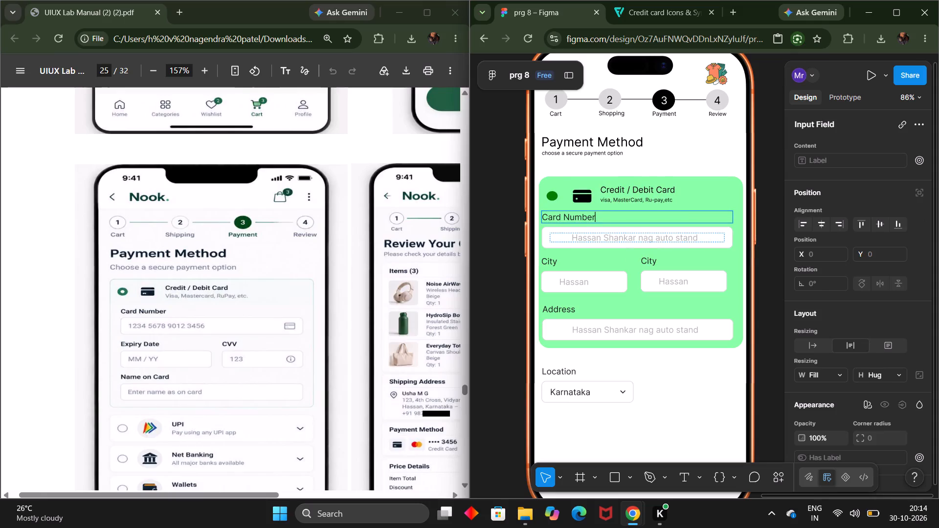
Replace the Card Number field's placeholder with the mockup's sample 16-digit number, indented by spaces and separated into groups of four.
double_click(583, 237)
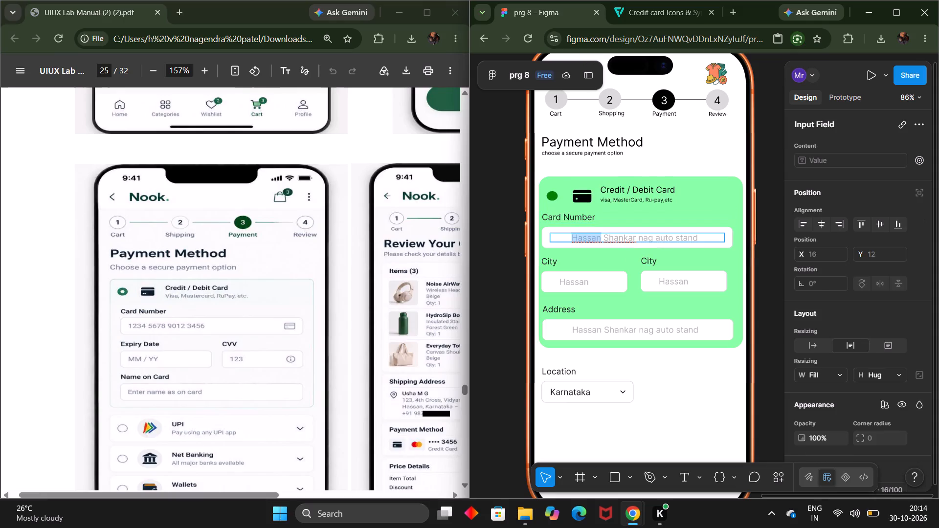
key("Right")
key("Right")
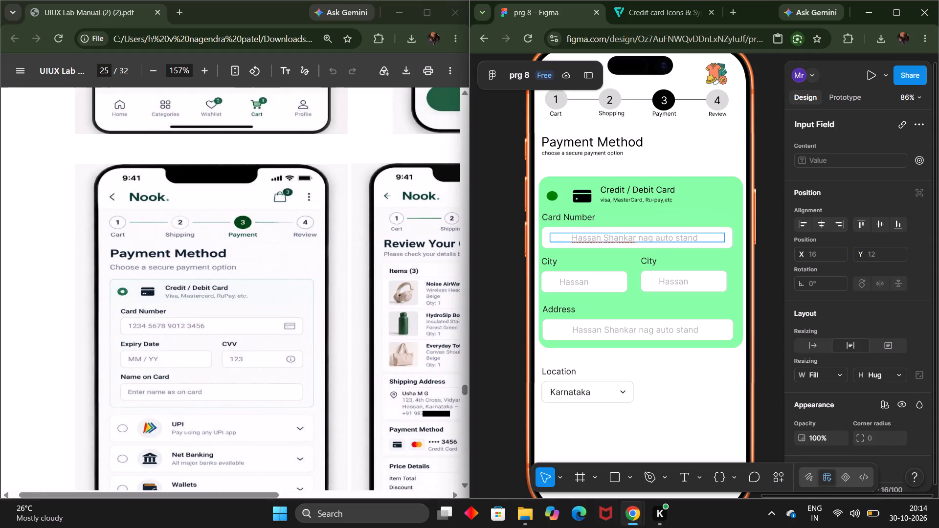
key("BackSpace")
triple_click(583, 237)
left_click(583, 237)
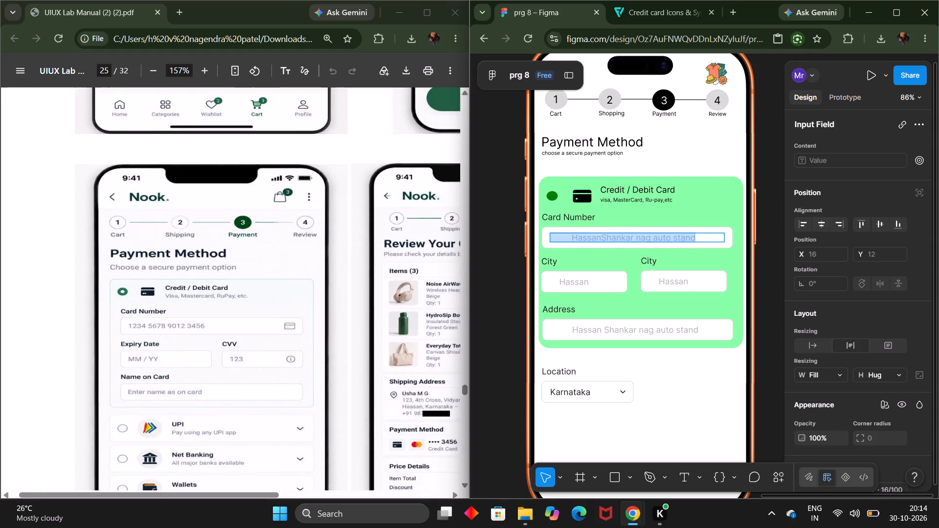
key("BackSpace")
key("space")
key("space")
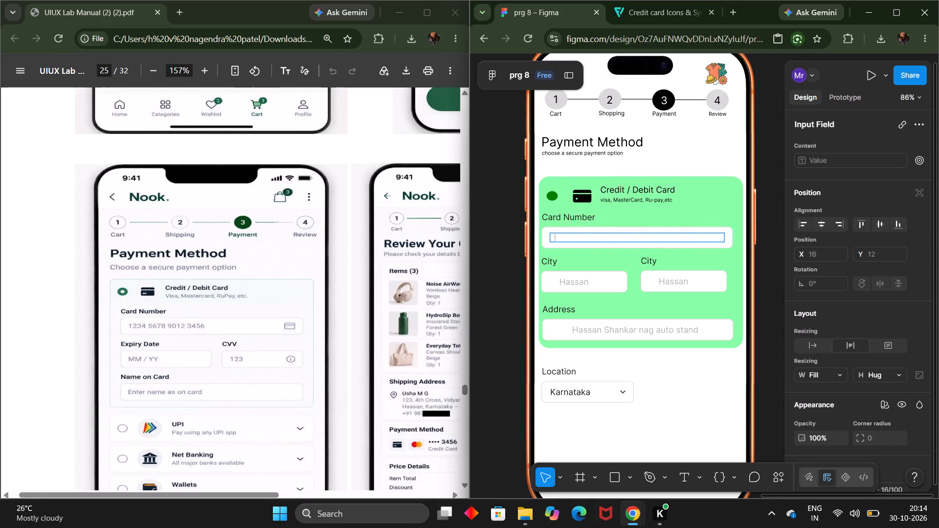
key("space")
key("space")
key("space")
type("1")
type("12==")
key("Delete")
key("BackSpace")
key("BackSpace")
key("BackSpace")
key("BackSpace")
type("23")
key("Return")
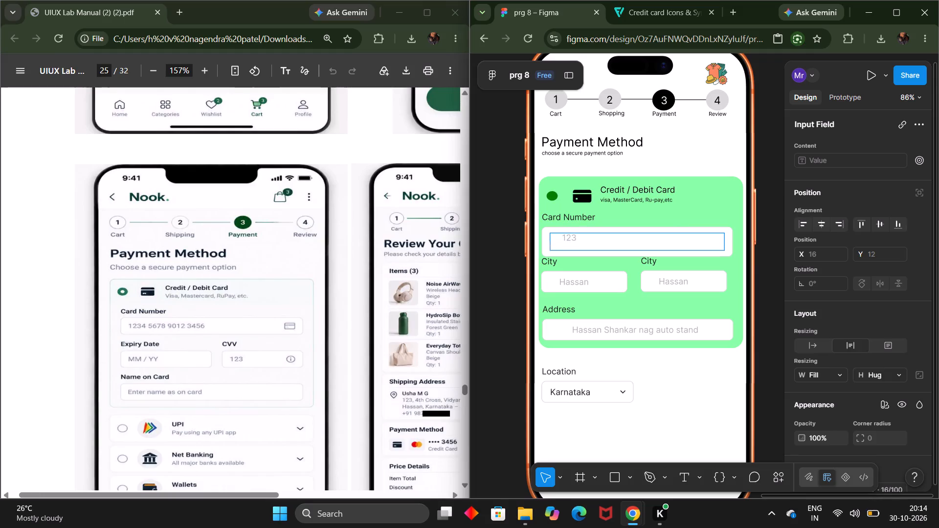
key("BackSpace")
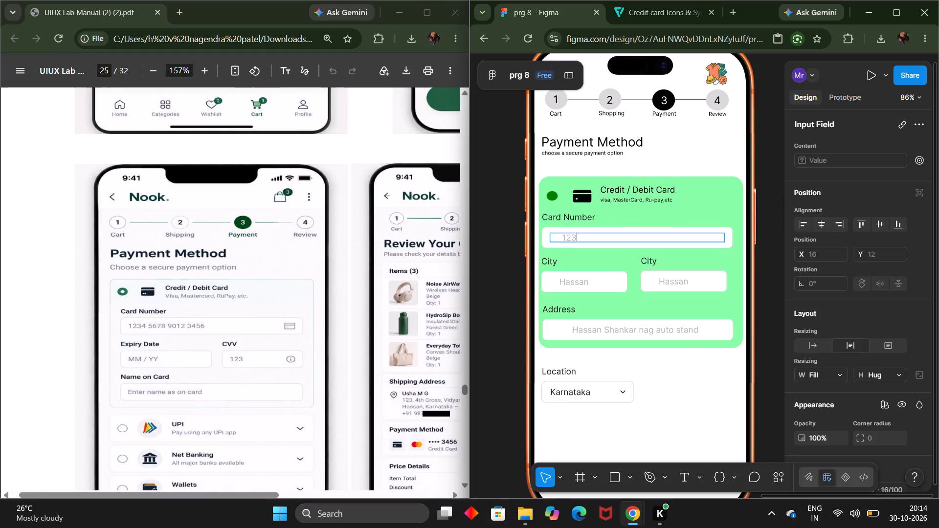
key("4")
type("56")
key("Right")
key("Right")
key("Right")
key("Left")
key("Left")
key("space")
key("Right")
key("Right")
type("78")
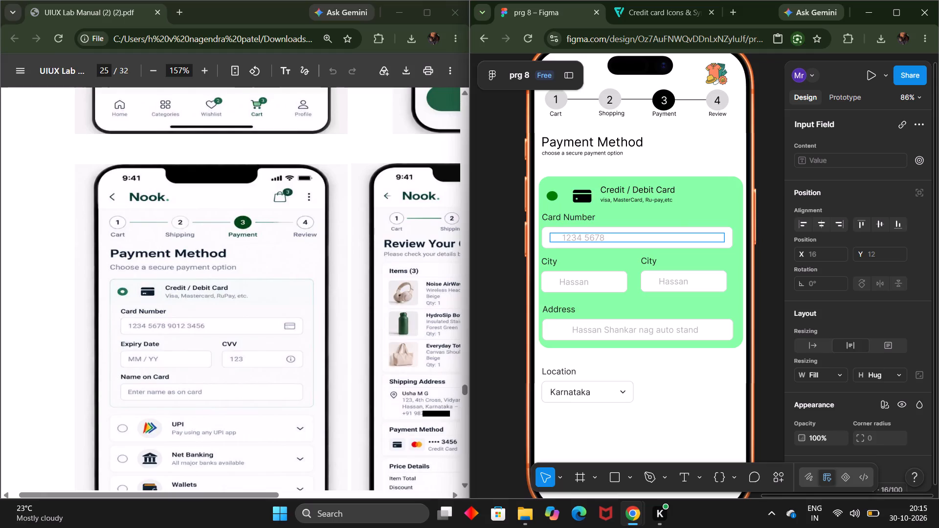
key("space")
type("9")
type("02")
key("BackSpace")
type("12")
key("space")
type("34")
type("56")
Switch to the Flaticon credit card results and copy the outlined credit card icon with the single stripe.
left_click(639, 18)
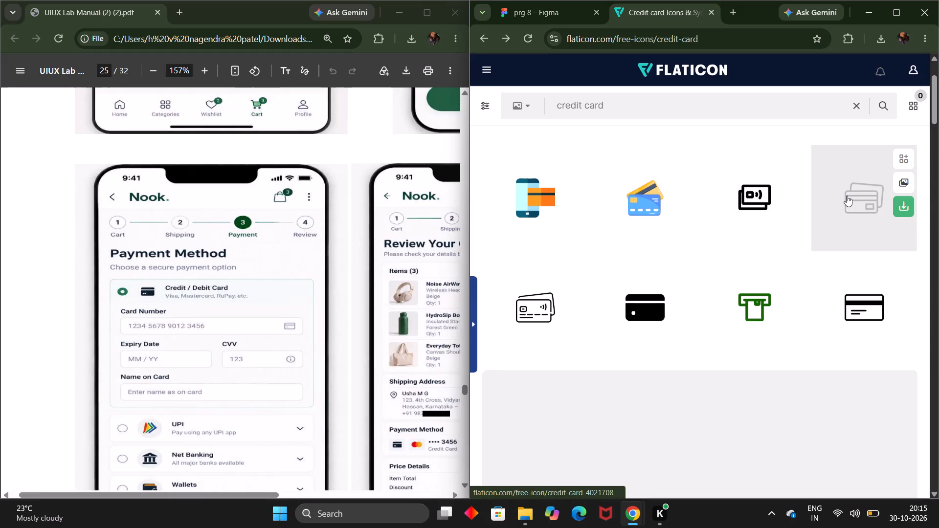
scroll(723, 239, "down", 3)
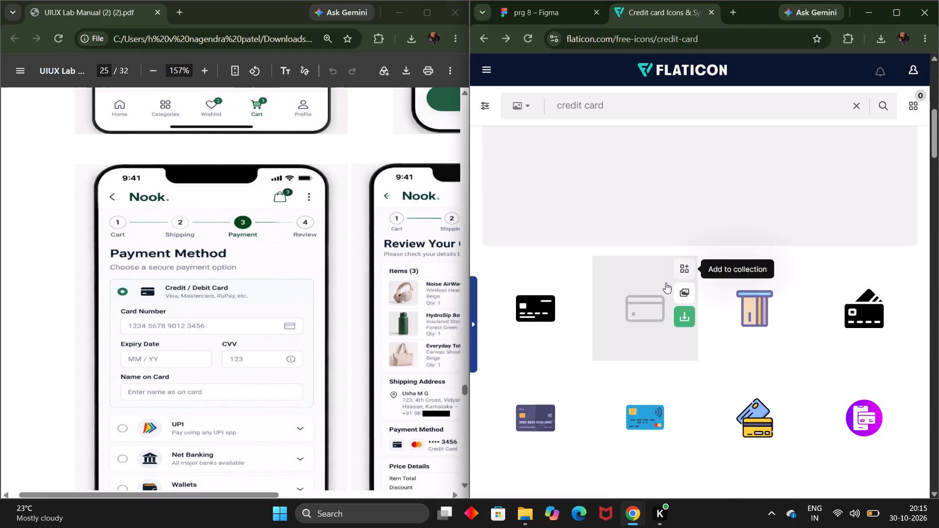
right_click(646, 293)
left_click(688, 215)
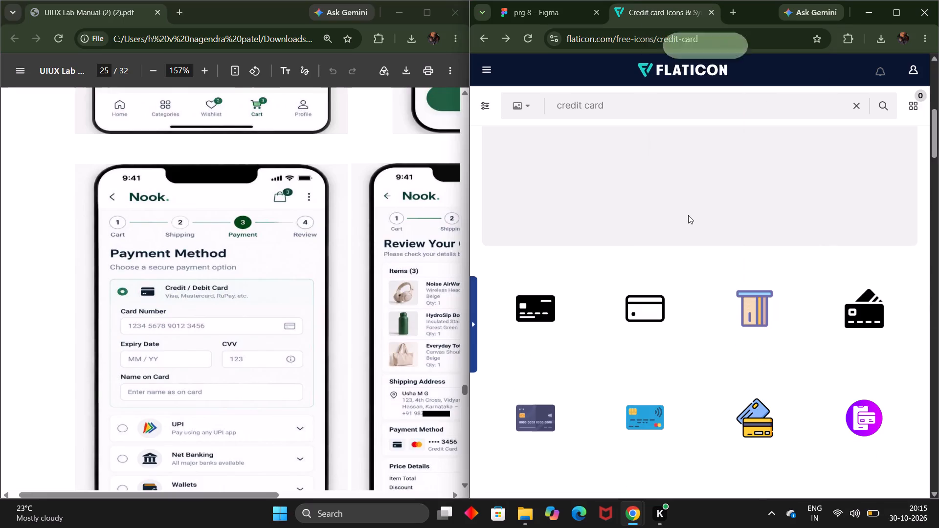
Paste the card icon into the Figma design, resize it to 28 × 28, and place it inside the Card Number field's right end, about X 337, Y 347.
left_click(545, 16)
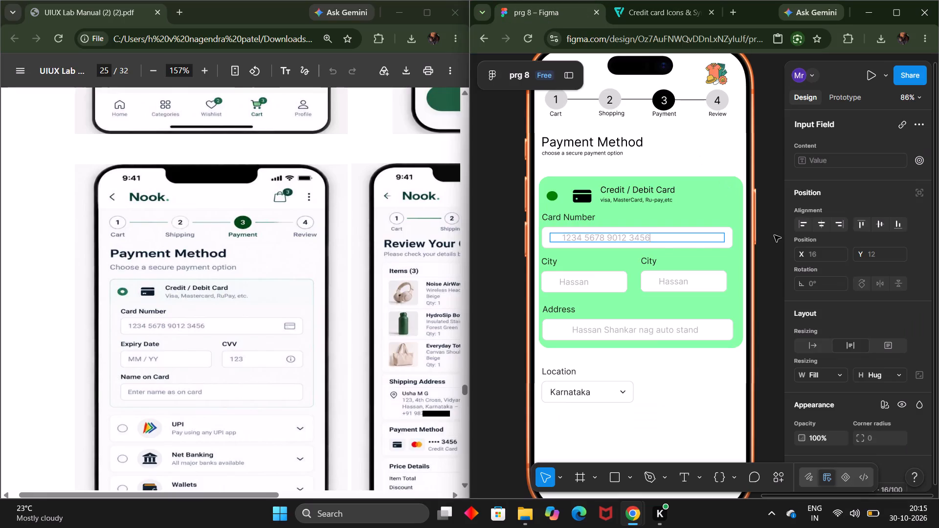
left_click(774, 235)
left_click(774, 235)
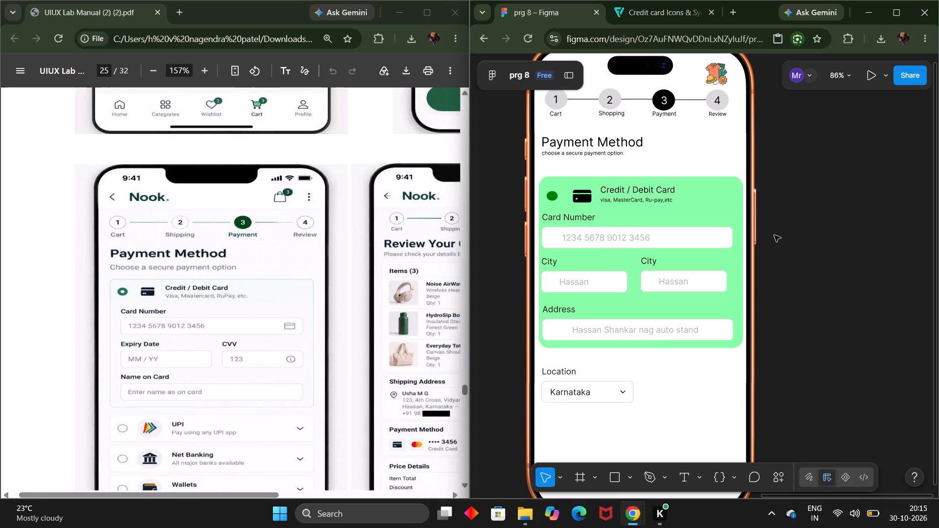
key("ctrl+v")
left_click_drag(723, 242, 721, 295)
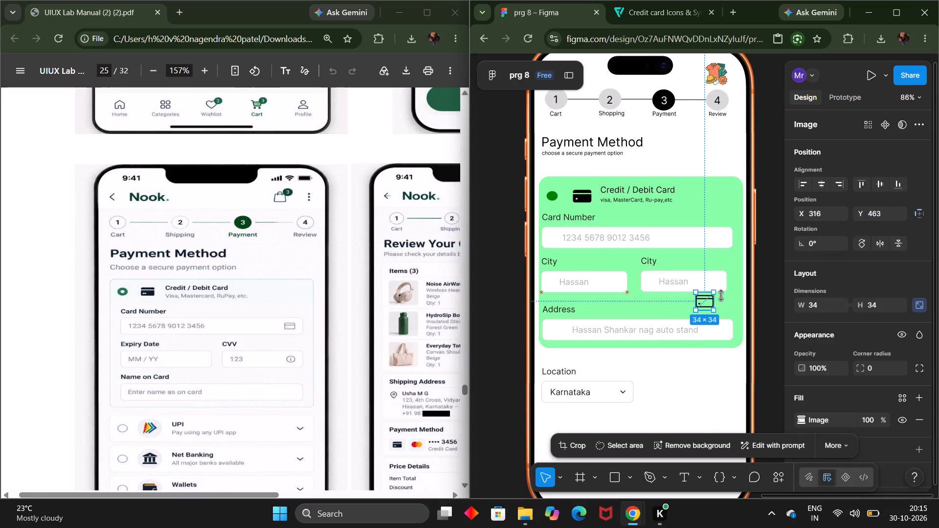
left_click_drag(721, 295, 720, 295)
left_click_drag(710, 301, 722, 234)
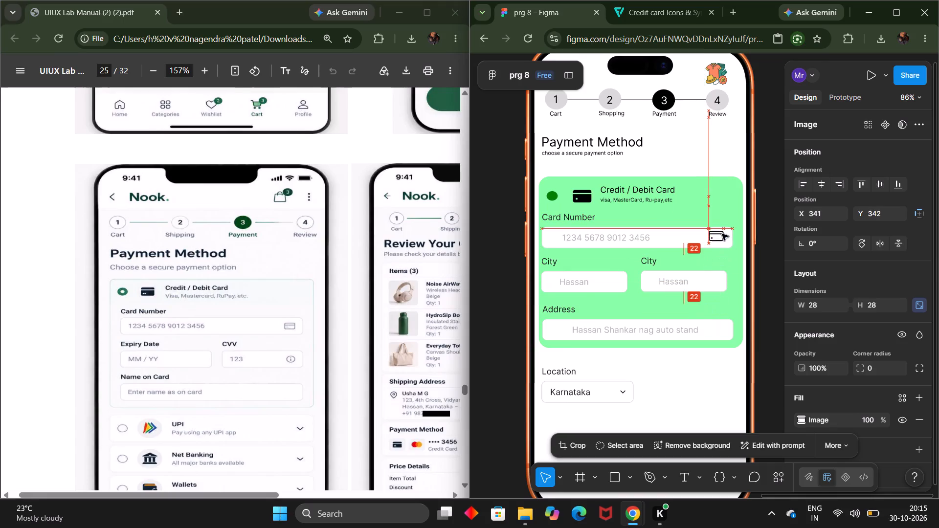
left_click_drag(722, 234, 720, 236)
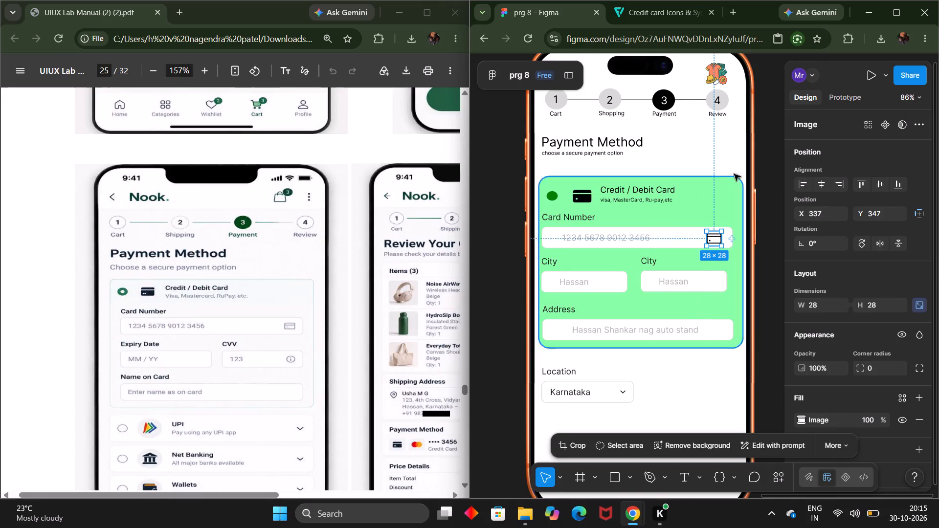
left_click(766, 166)
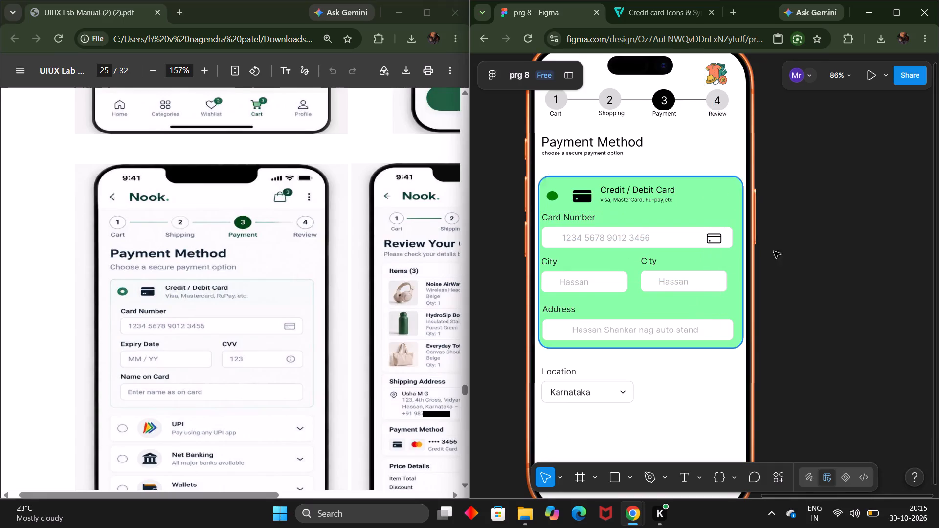
Change the label of the first City input field in the green card to "Expiry Date".
scroll(792, 264, "down", 1)
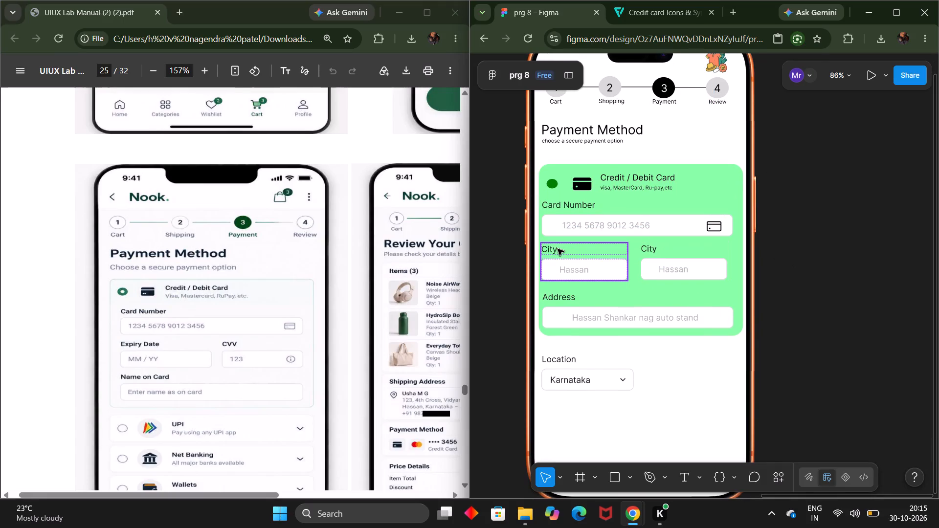
triple_click(554, 249)
double_click(554, 249)
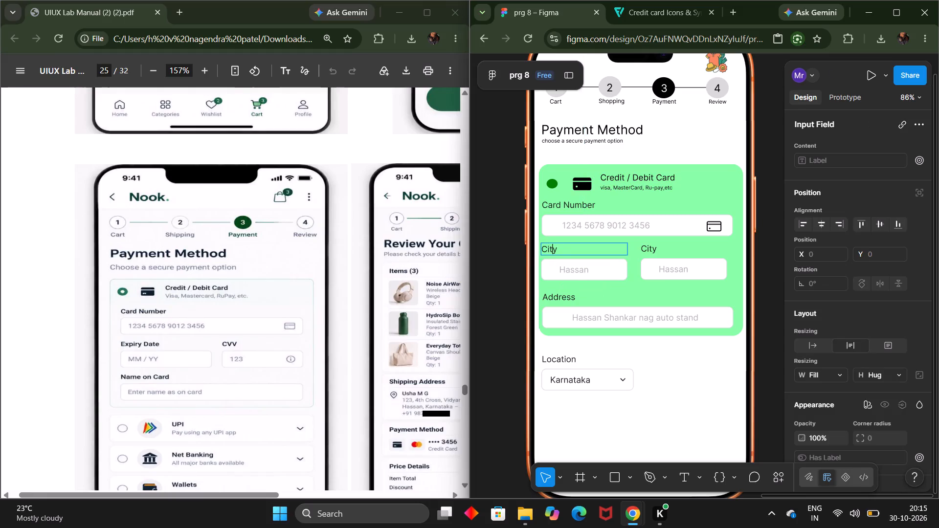
key("Right")
key("BackSpace")
key("BackSpace")
key("BackSpace")
key("BackSpace")
type("Expiry Date")
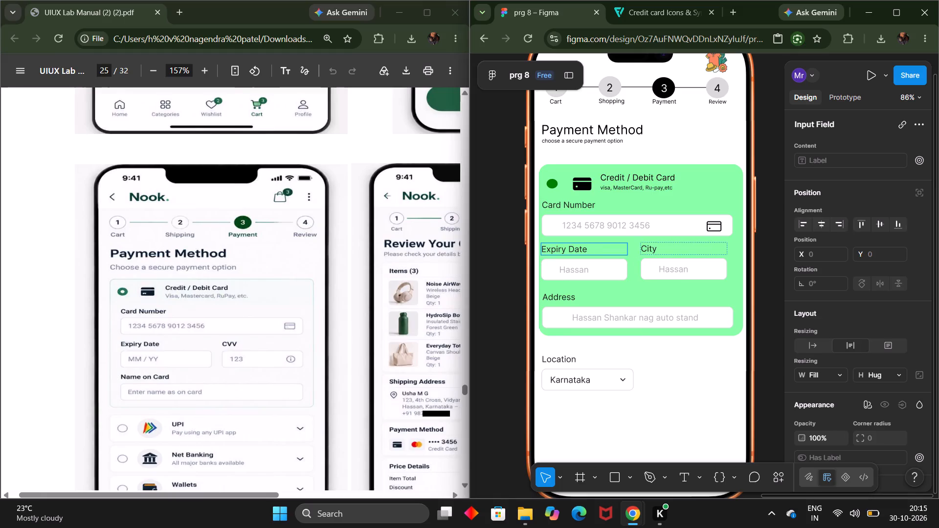
Change the label of the remaining City input field, beside Expiry Date, to "CVV".
left_click(654, 248)
key("Right")
key("BackSpace")
key("BackSpace")
key("BackSpace")
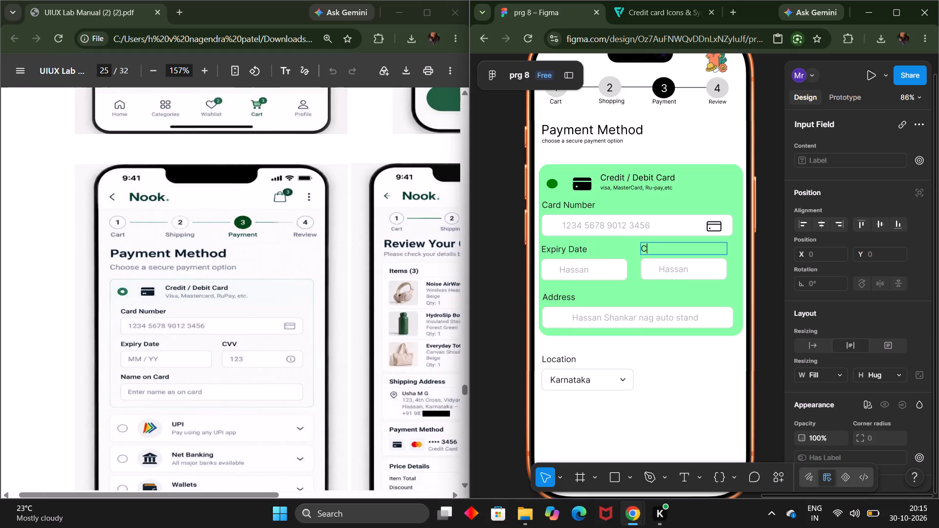
type("VV")
Replace the Expiry Date field's placeholder text with "MM / YY".
double_click(586, 266)
key("BackSpace")
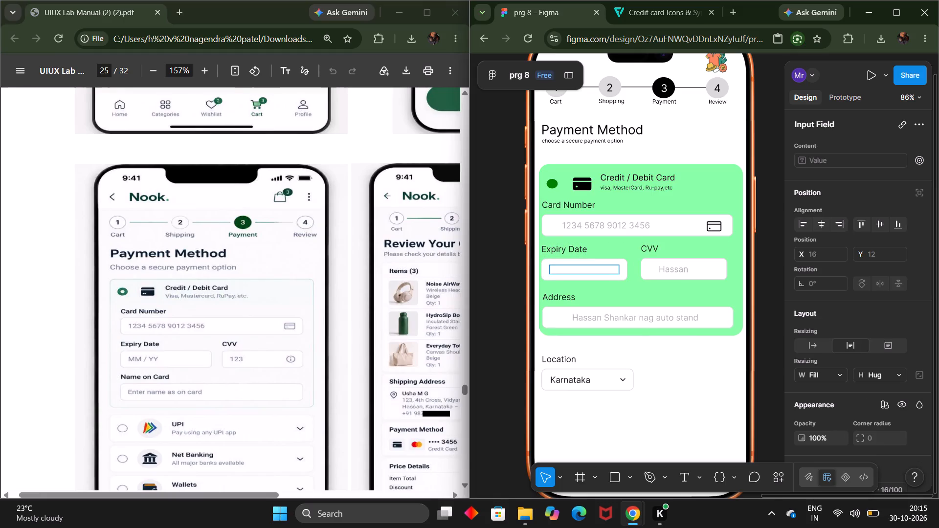
type("<<")
key("shift+BackSpace")
key("shift+BackSpace")
type("MM")
key("space")
type(".")
key("BackSpace")
type("/")
key("space")
type("YY")
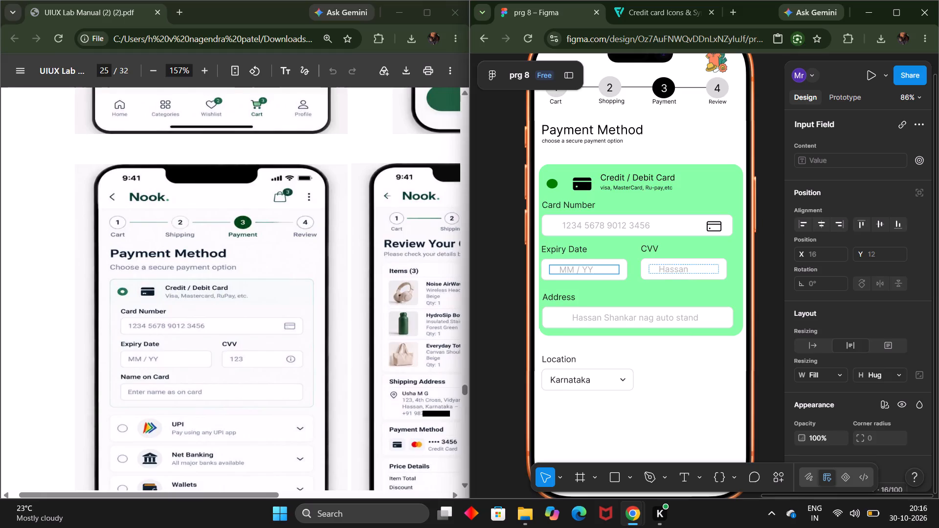
Replace the CVV field's placeholder text with "123".
double_click(664, 270)
key("BackSpace")
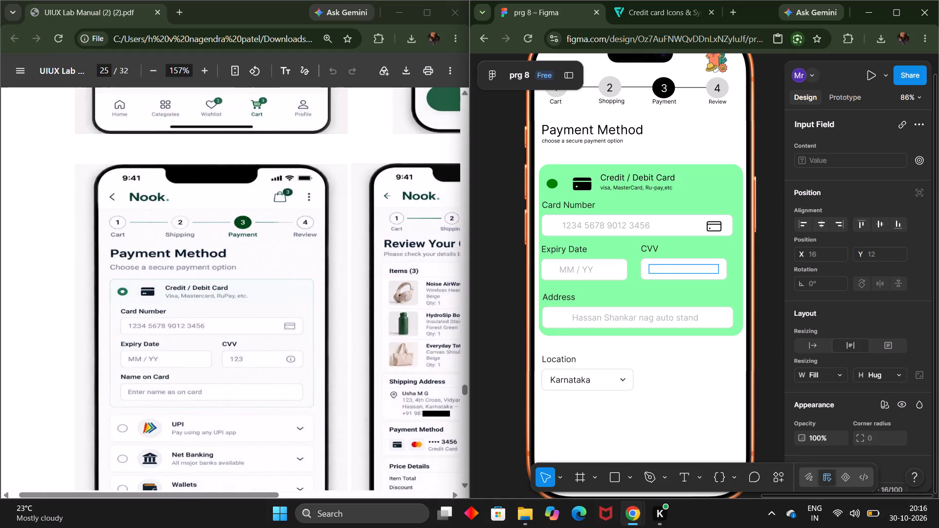
type("123")
Switch to Flaticon and search its icons for "error".
left_click(670, 7)
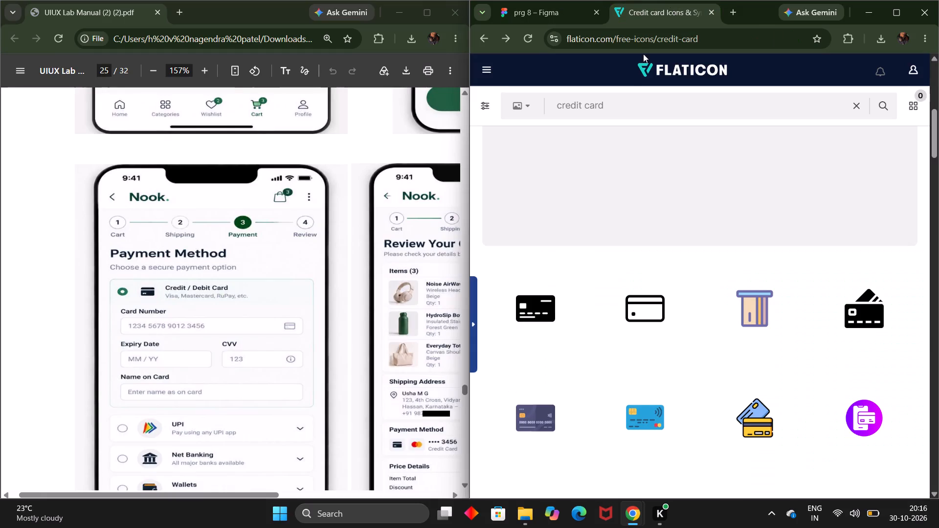
left_click(627, 96)
key("BackSpace")
key("BackSpace")
key("BackSpace")
key("BackSpace")
key("BackSpace")
key("BackSpace")
key("BackSpace")
key("BackSpace")
key("BackSpace")
key("BackSpace")
key("BackSpace")
key("BackSpace")
key("BackSpace")
key("BackSpace")
key("BackSpace")
key("BackSpace")
key("BackSpace")
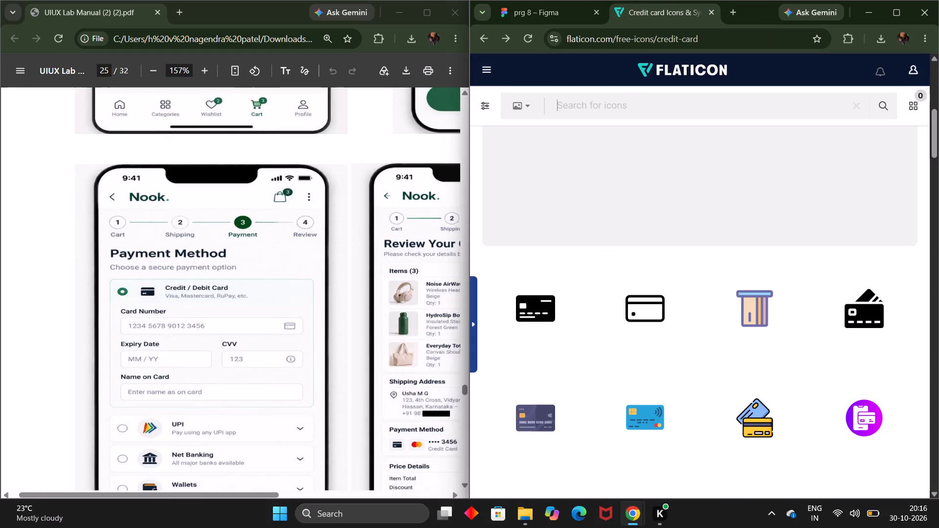
type("error")
key("Return")
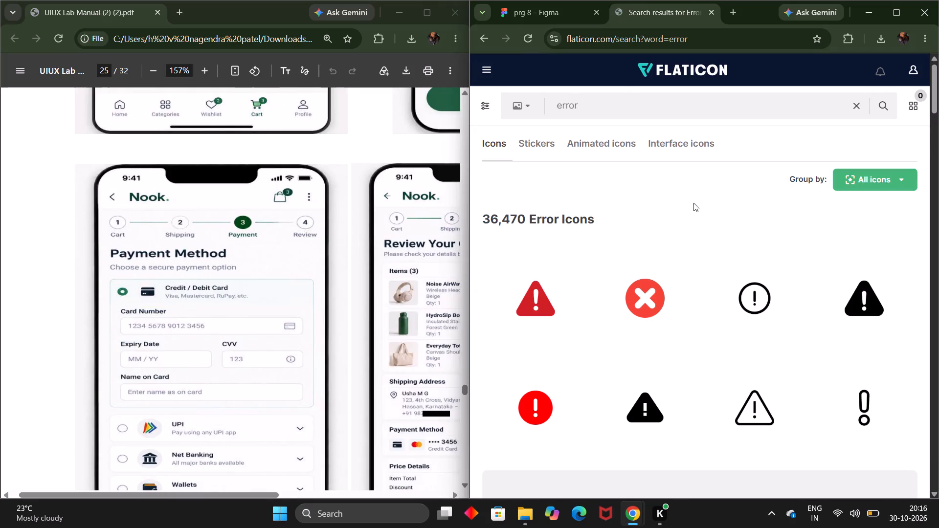
Copy the image of the black outlined circle icon with an exclamation mark from the Flaticon results.
left_click(761, 307)
right_click(761, 307)
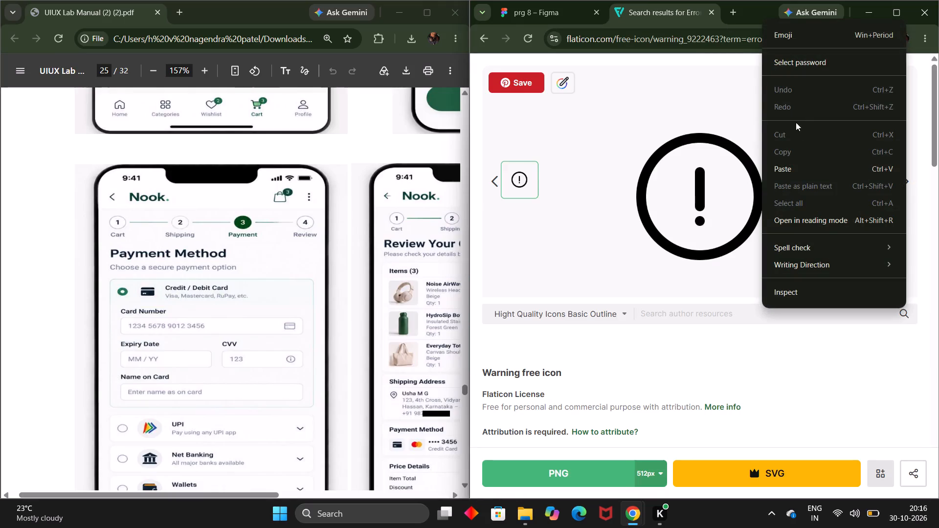
left_click(745, 357)
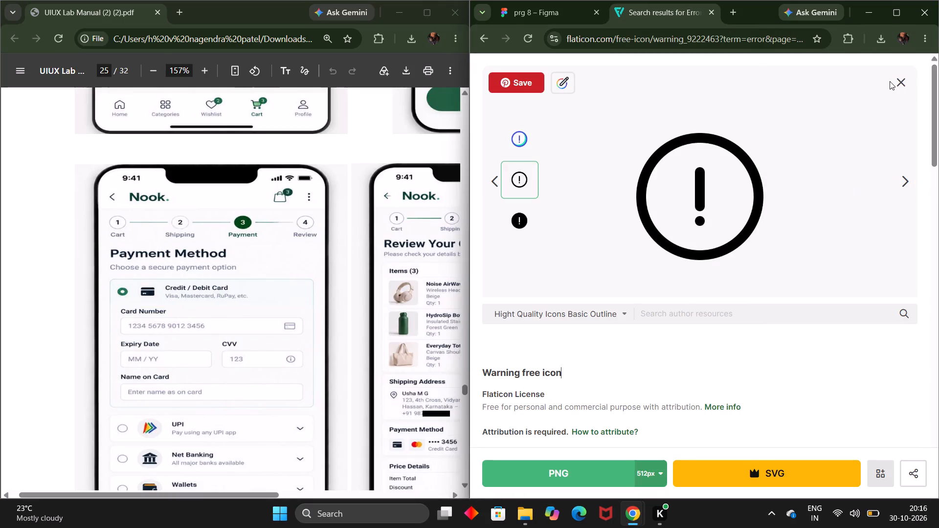
left_click(903, 81)
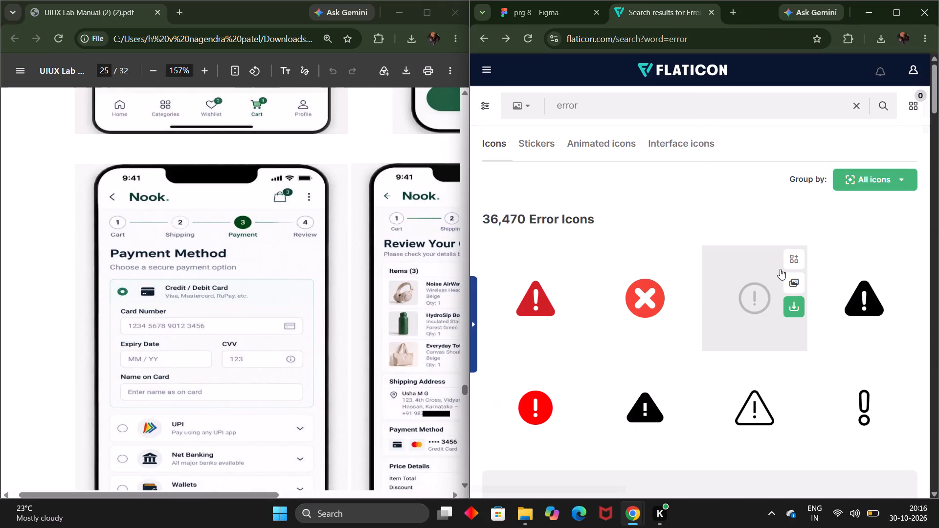
right_click(757, 277)
left_click(803, 408)
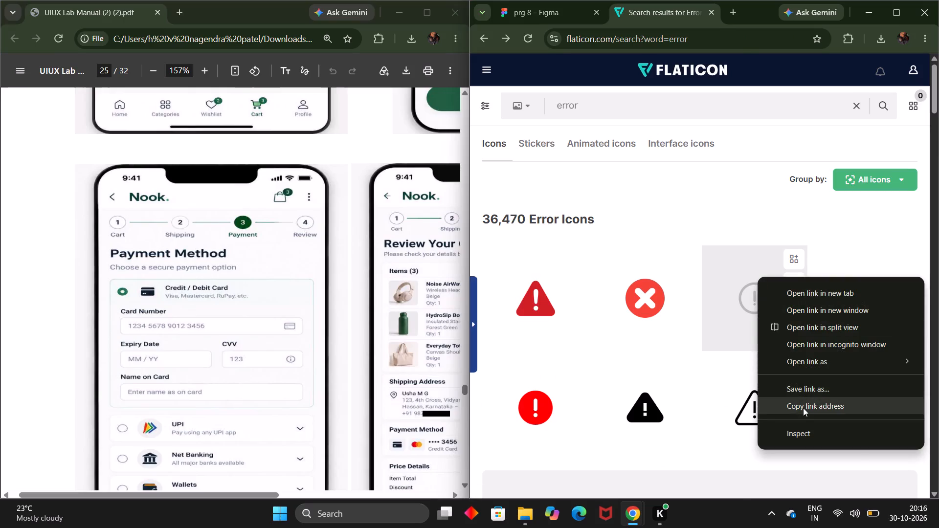
right_click(762, 310)
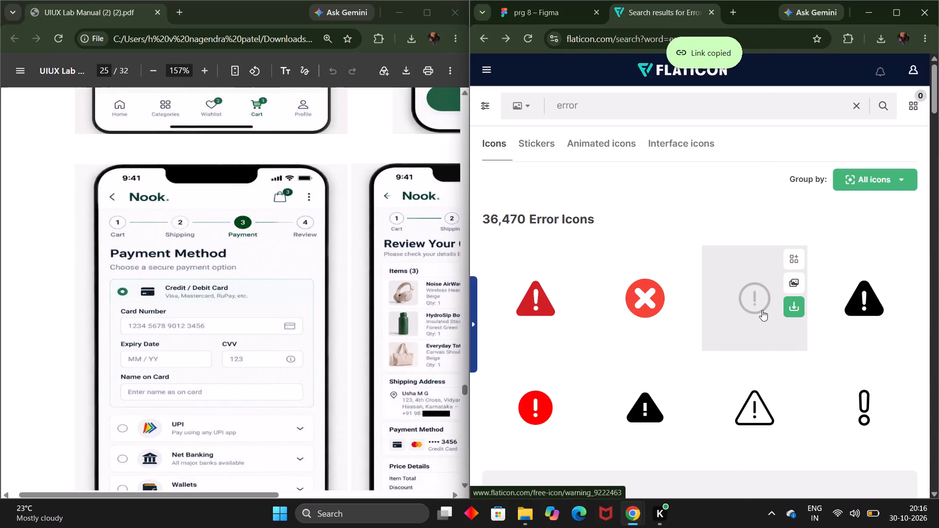
left_click(689, 232)
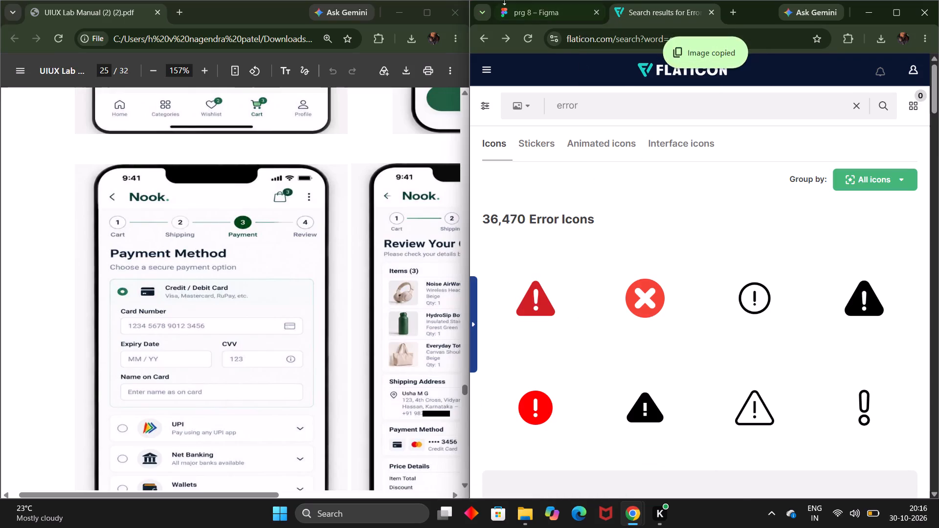
Paste the exclamation icon into the Figma design, resize it to 28 × 28, and place it inside the CVV field's right end at X 336, Y 428.
left_click(512, 9)
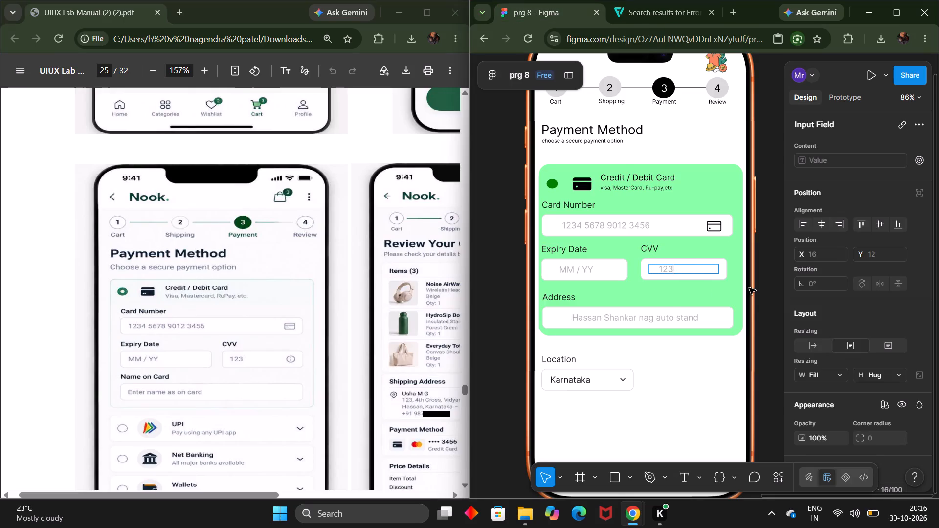
left_click(749, 288)
left_click(766, 293)
key("ctrl+v")
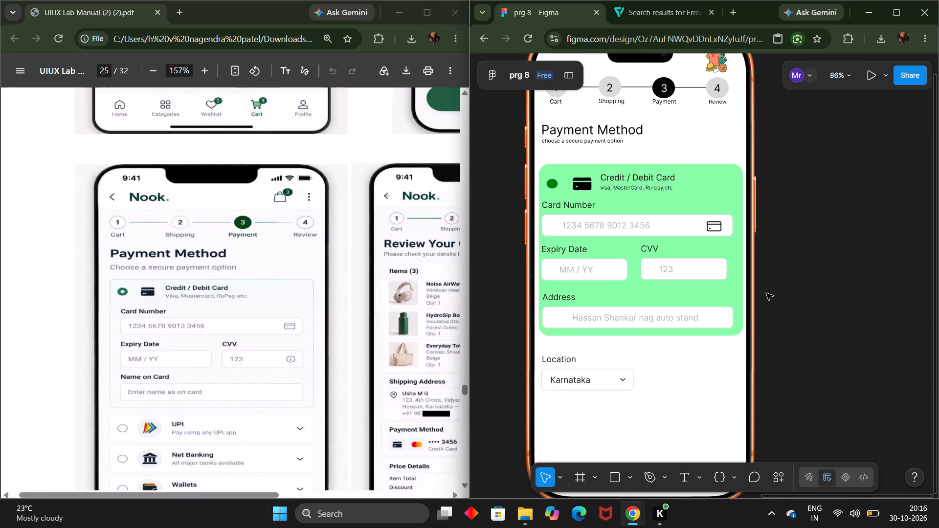
left_click_drag(699, 241, 700, 292)
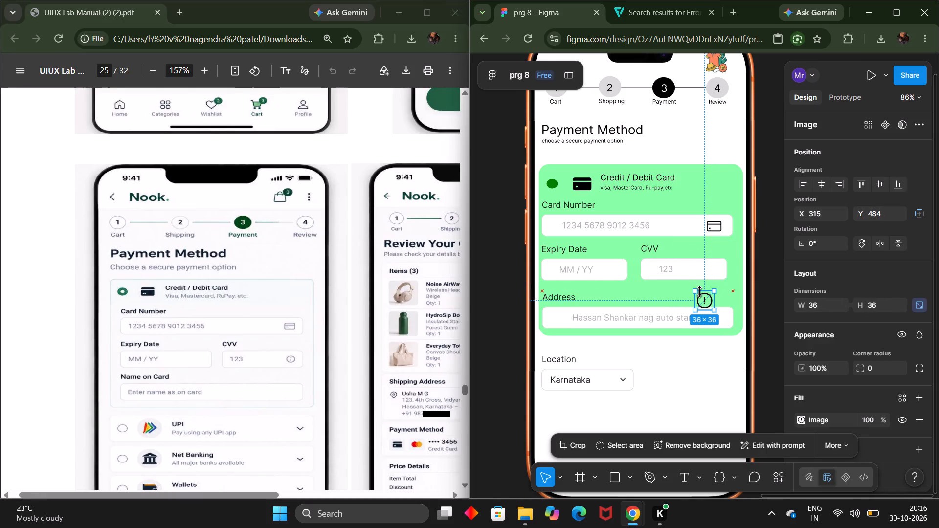
left_click_drag(700, 292, 700, 293)
left_click(707, 292)
left_click_drag(705, 301, 712, 264)
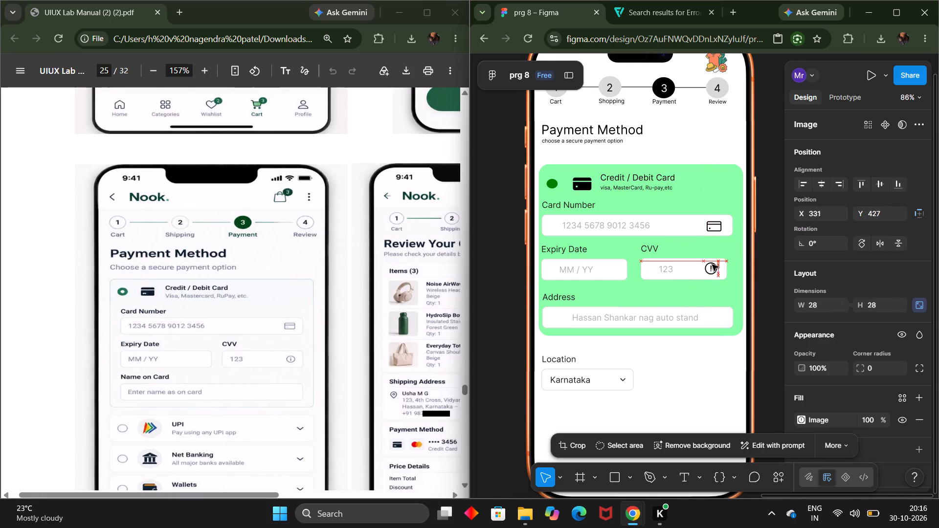
left_click_drag(712, 264, 714, 267)
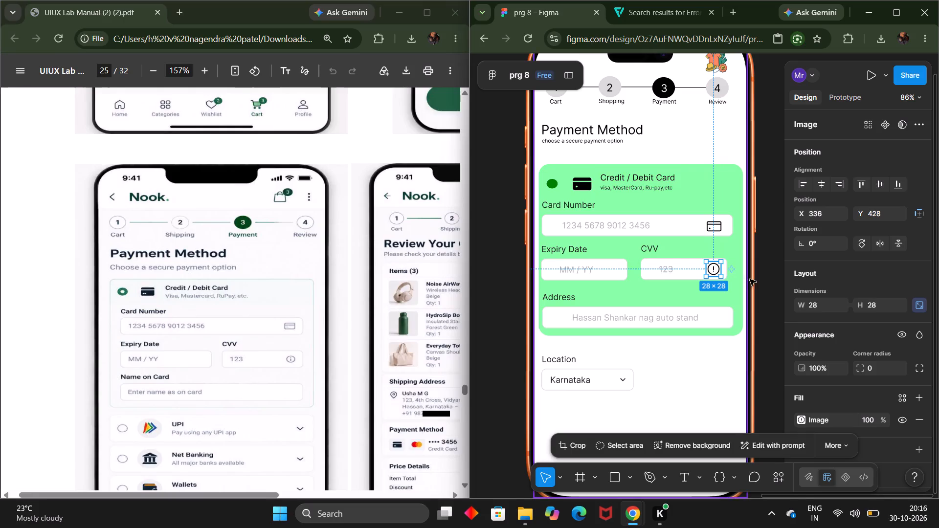
left_click(760, 286)
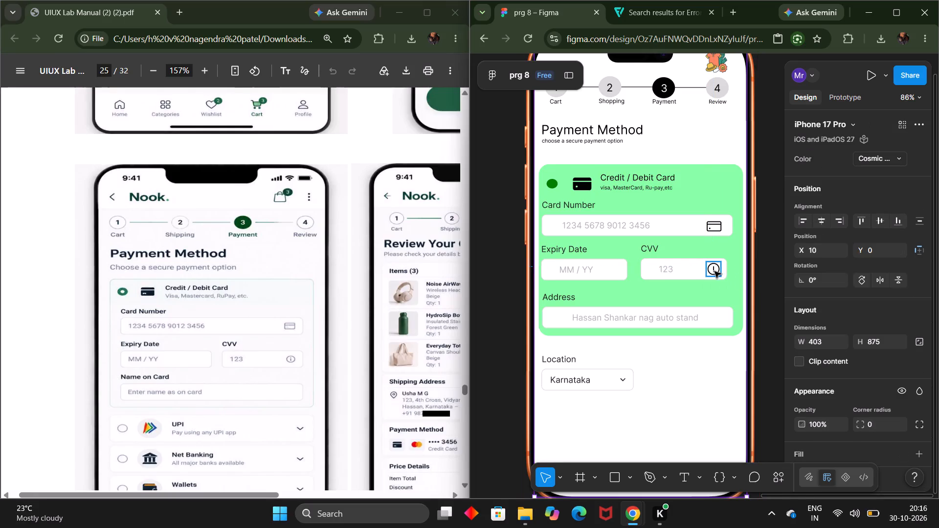
Detach the Text/Default/Tertiary colour style from the CVV placeholder "123" and copy its fill hex code B3B3B3.
left_click(715, 271)
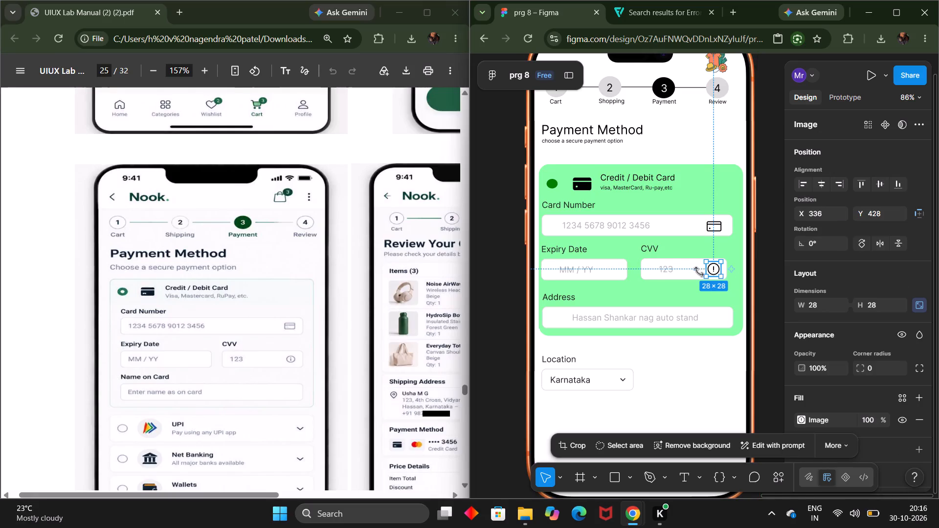
triple_click(671, 269)
left_click(671, 269)
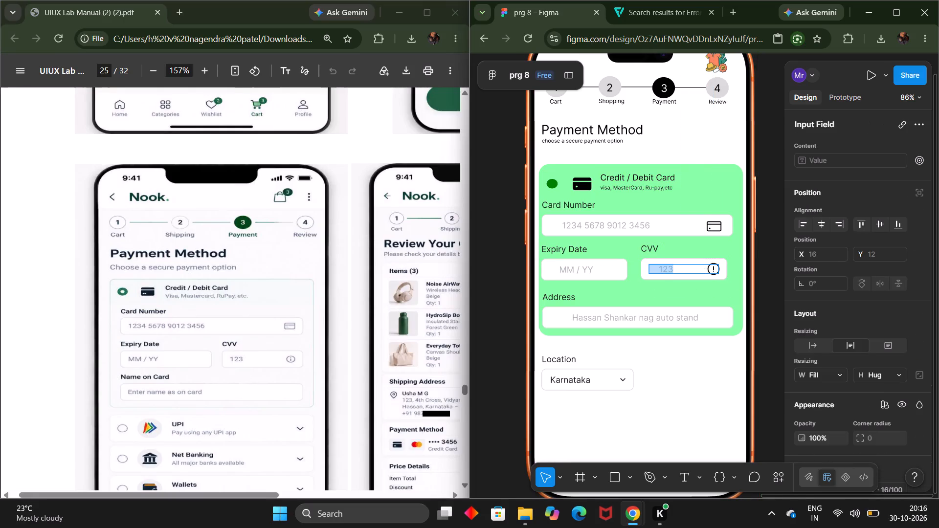
scroll(923, 349, "down", 2)
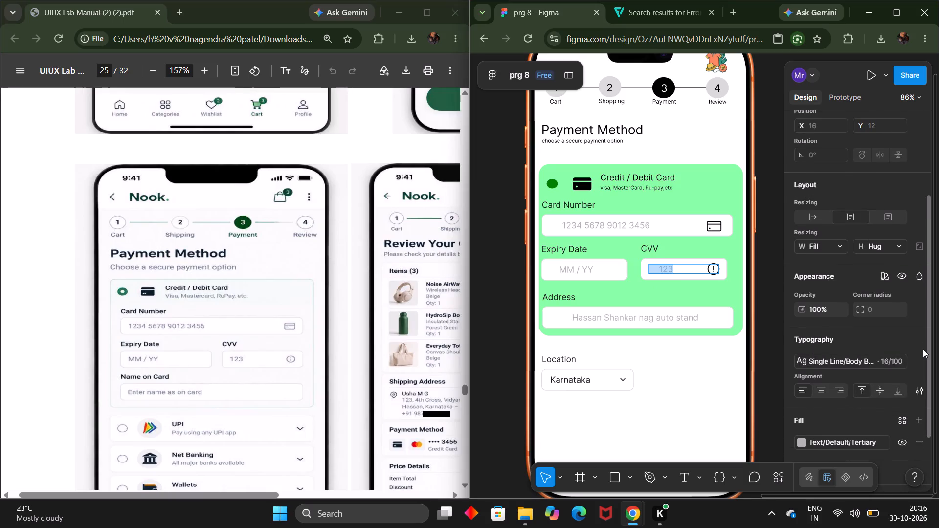
scroll(923, 349, "down", 1)
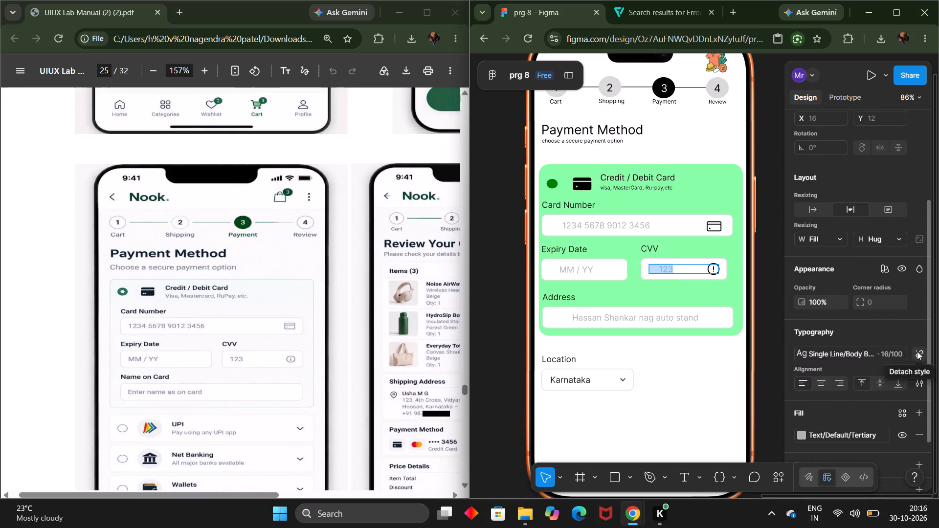
triple_click(834, 422)
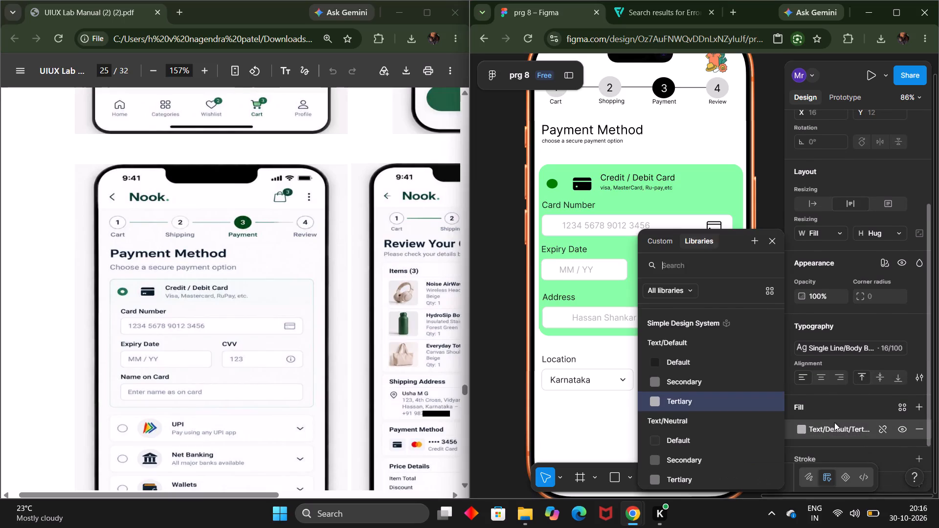
left_click(833, 428)
left_click(833, 428)
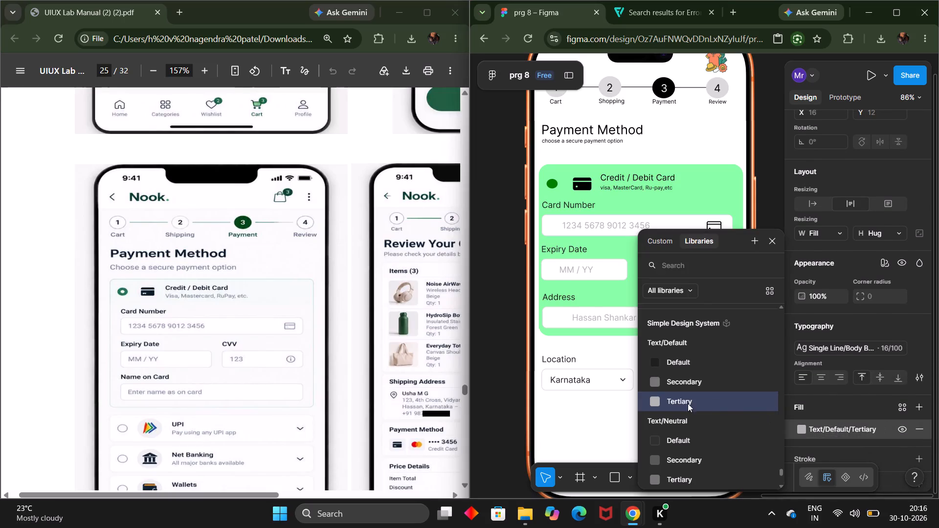
double_click(681, 399)
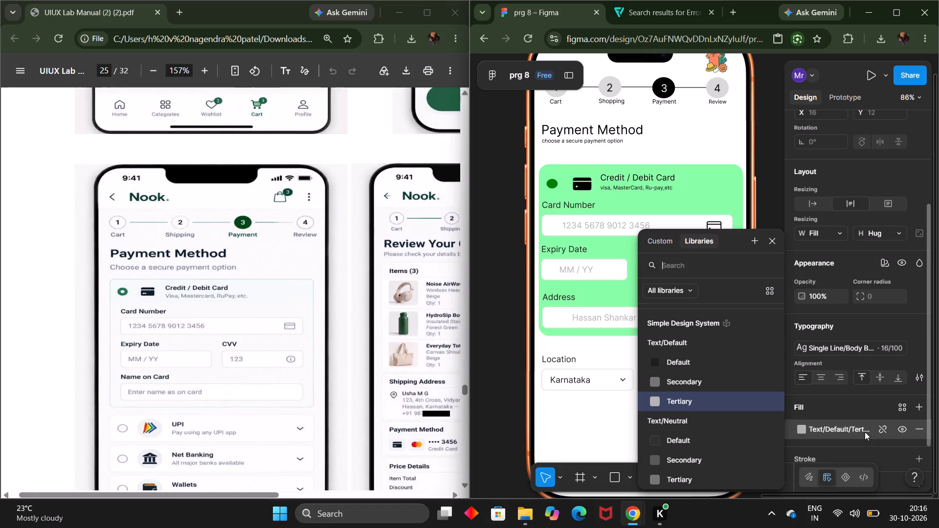
triple_click(864, 431)
left_click(881, 429)
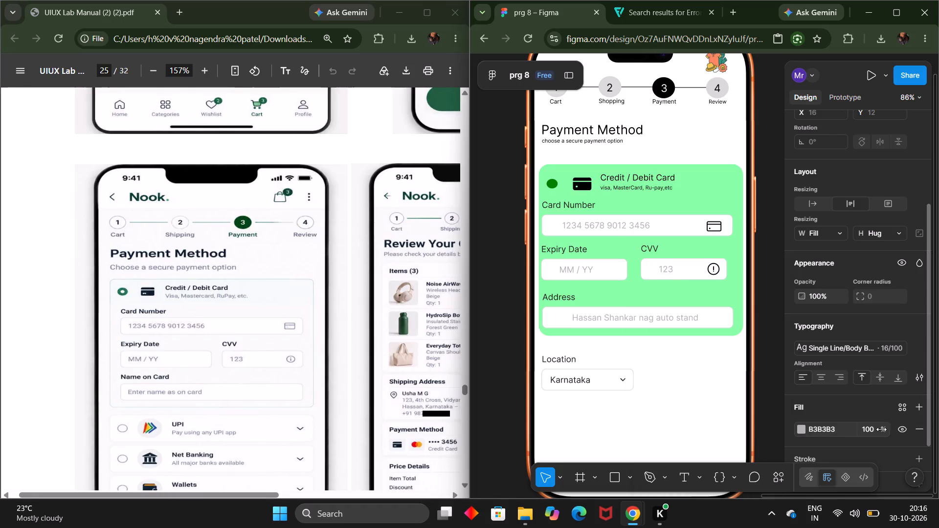
double_click(841, 430)
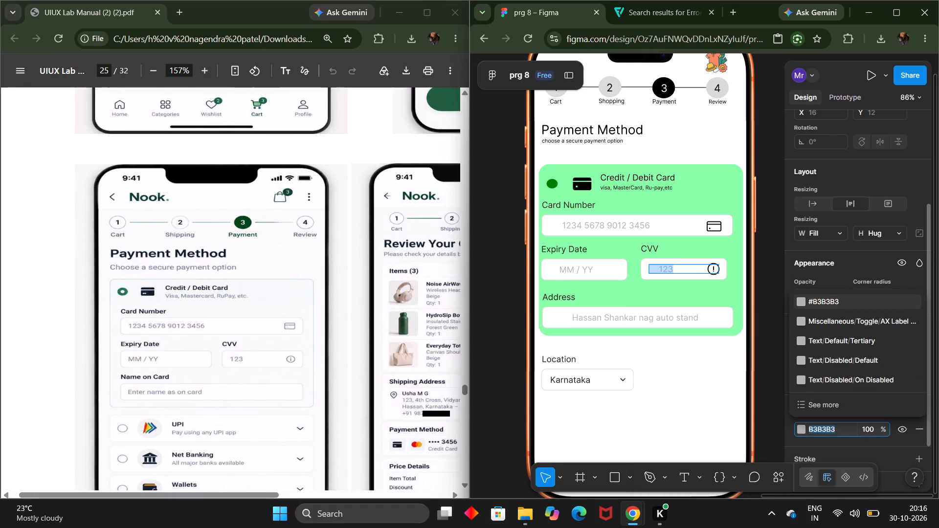
key("ctrl+c")
left_click(779, 421)
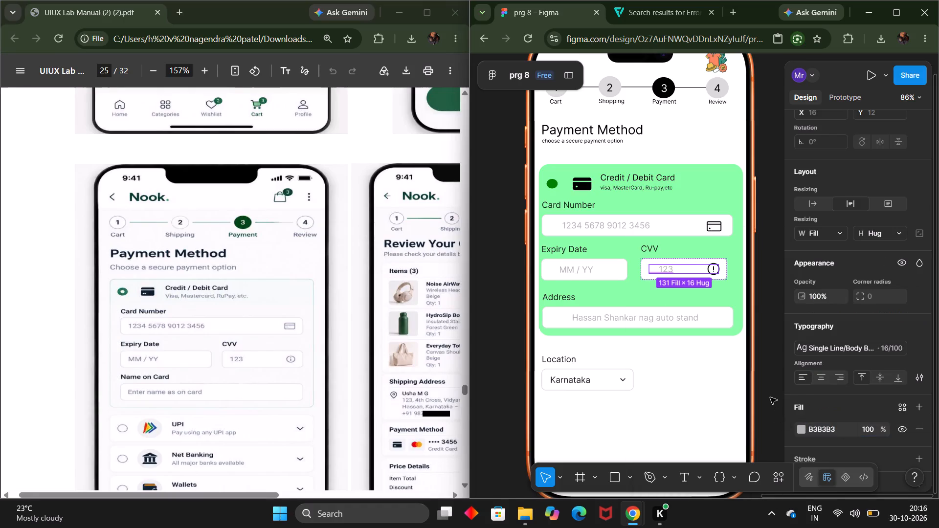
left_click(770, 395)
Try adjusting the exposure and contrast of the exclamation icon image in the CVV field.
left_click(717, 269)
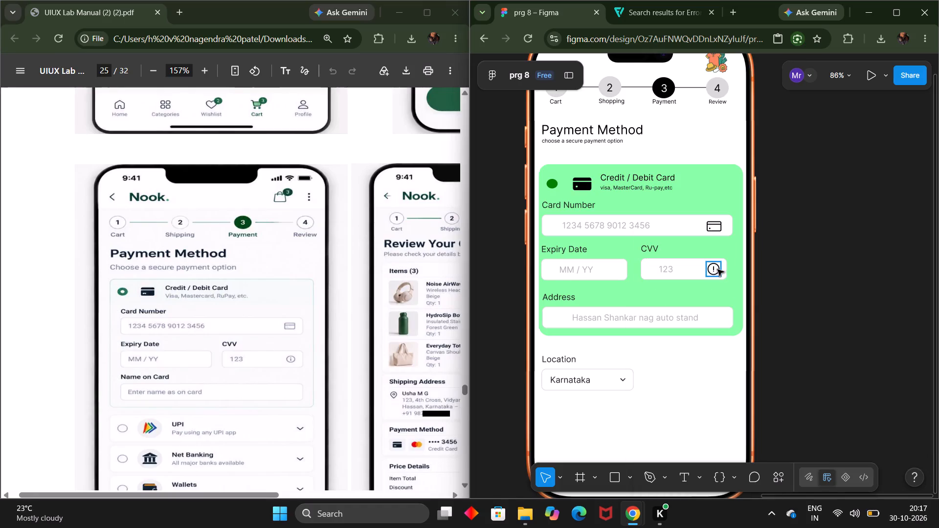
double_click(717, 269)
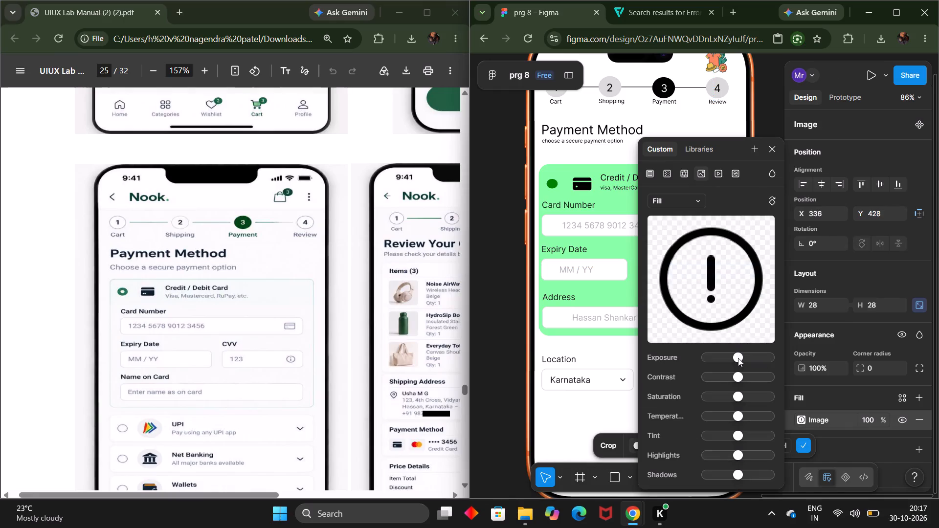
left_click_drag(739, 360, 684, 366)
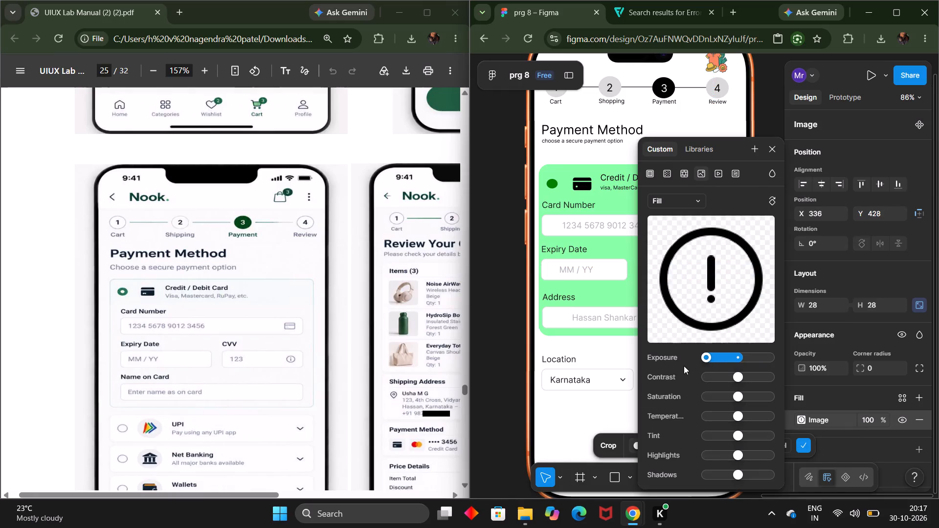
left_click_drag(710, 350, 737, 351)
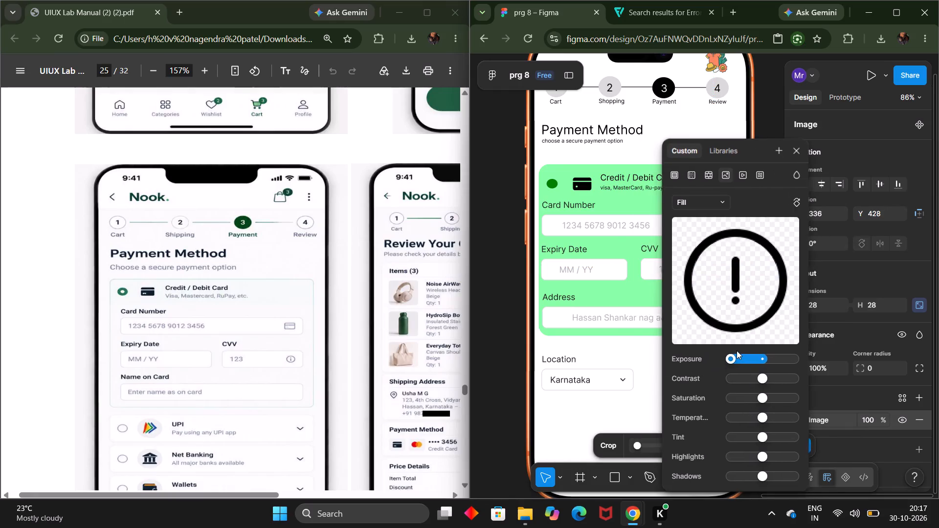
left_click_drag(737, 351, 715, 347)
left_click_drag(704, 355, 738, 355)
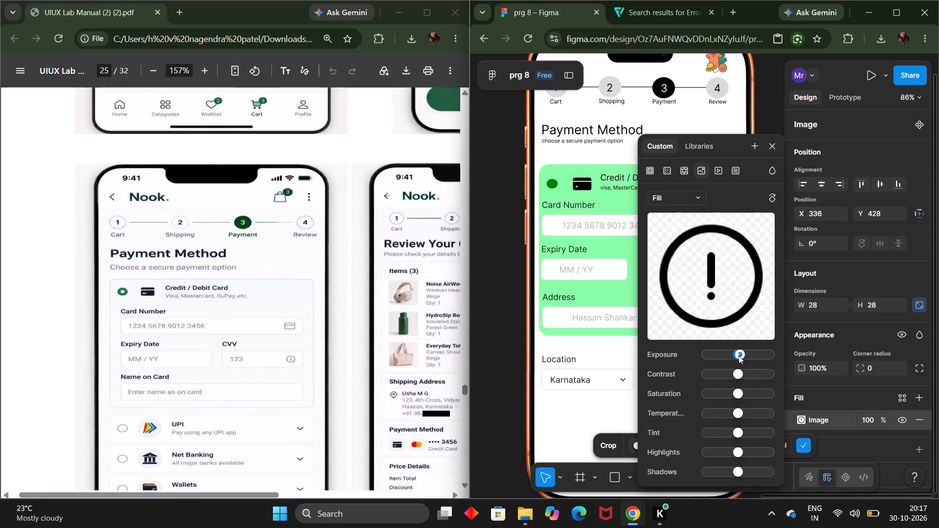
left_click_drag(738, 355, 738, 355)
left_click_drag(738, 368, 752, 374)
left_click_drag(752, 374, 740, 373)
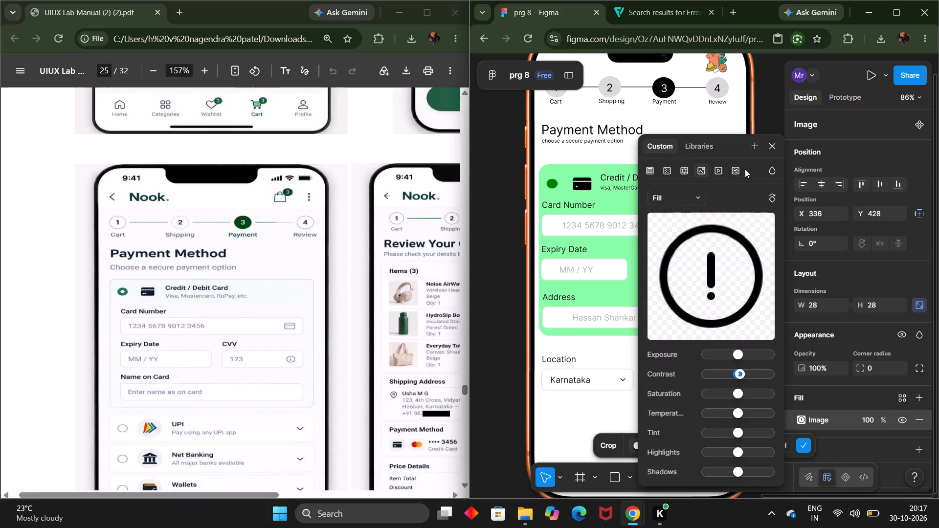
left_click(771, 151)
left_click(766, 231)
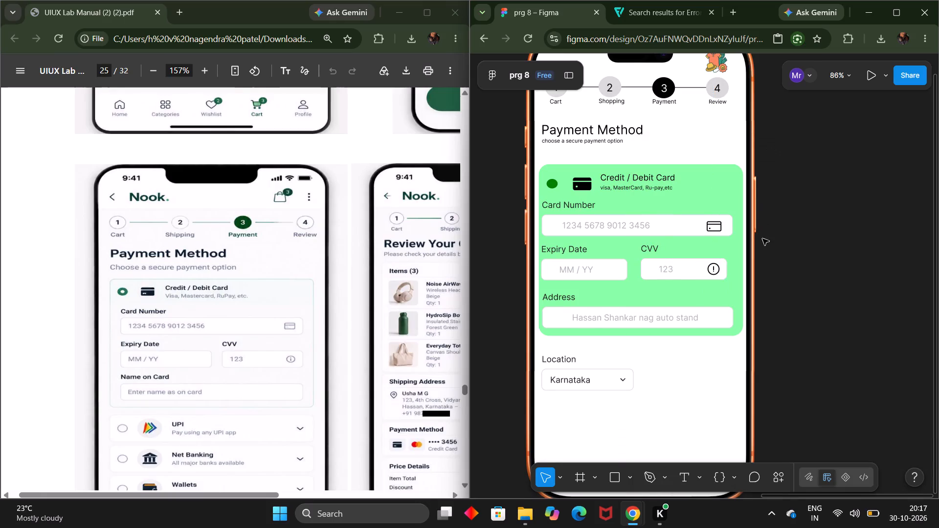
Change the label of the Address input field to "Name on Card".
scroll(762, 240, "down", 1)
triple_click(574, 277)
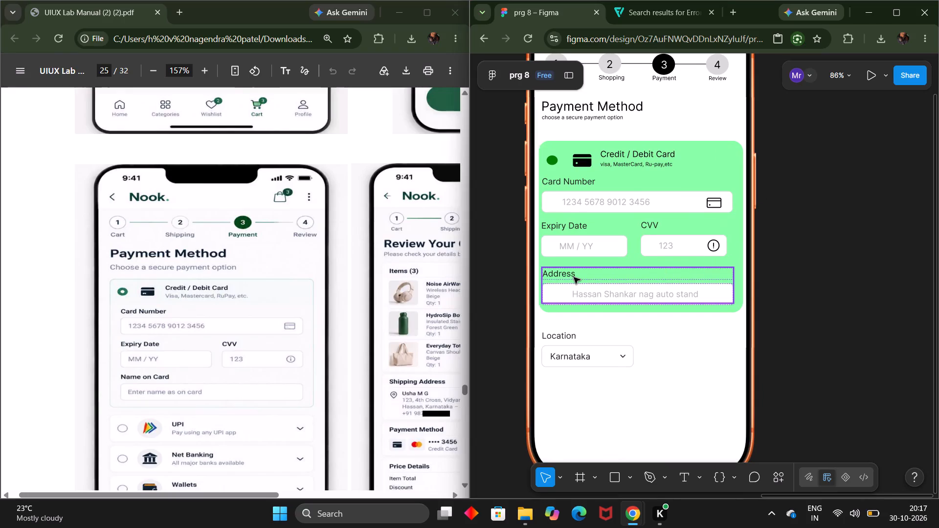
double_click(571, 275)
key("equal")
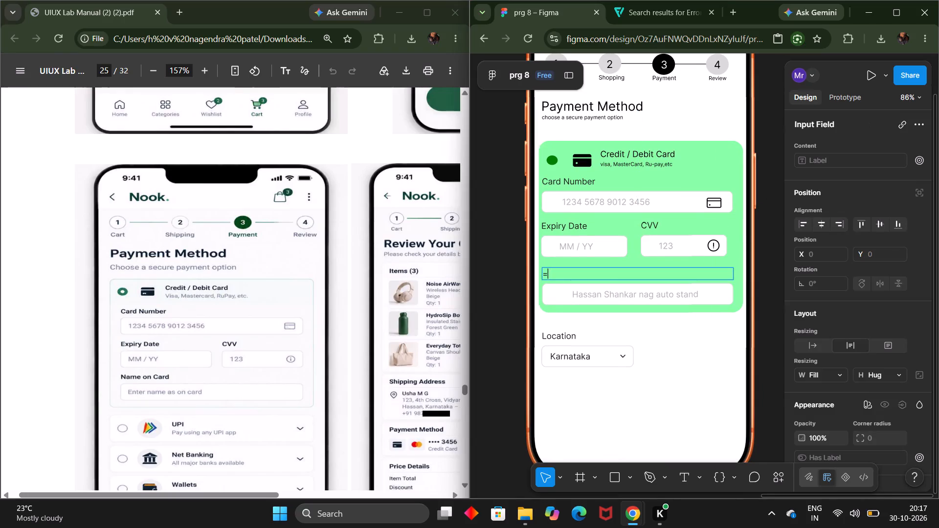
key("BackSpace")
key("shift+m")
key("BackSpace")
key("shift+b")
key("BackSpace")
key("space")
type("=")
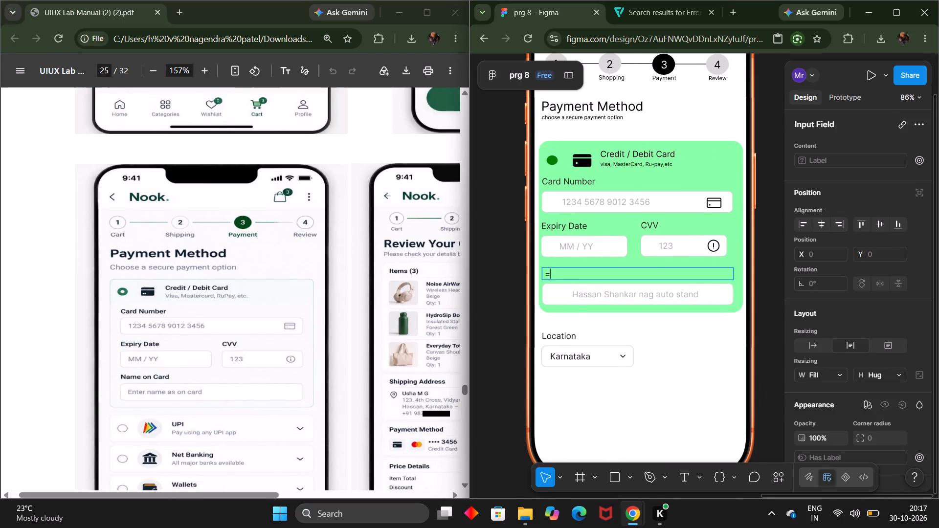
key("BackSpace")
key("BackSpace")
key("shift+n")
type("ame")
key("space")
type("on")
key("space")
type("Card")
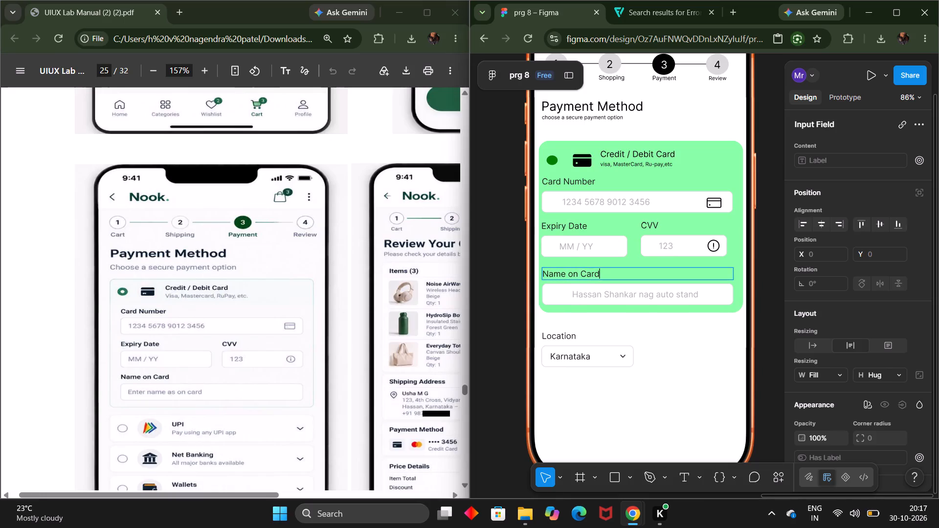
Replace the placeholder in the Name on Card field with "Enter name as on card", indented with six leading spaces.
double_click(579, 290)
double_click(579, 290)
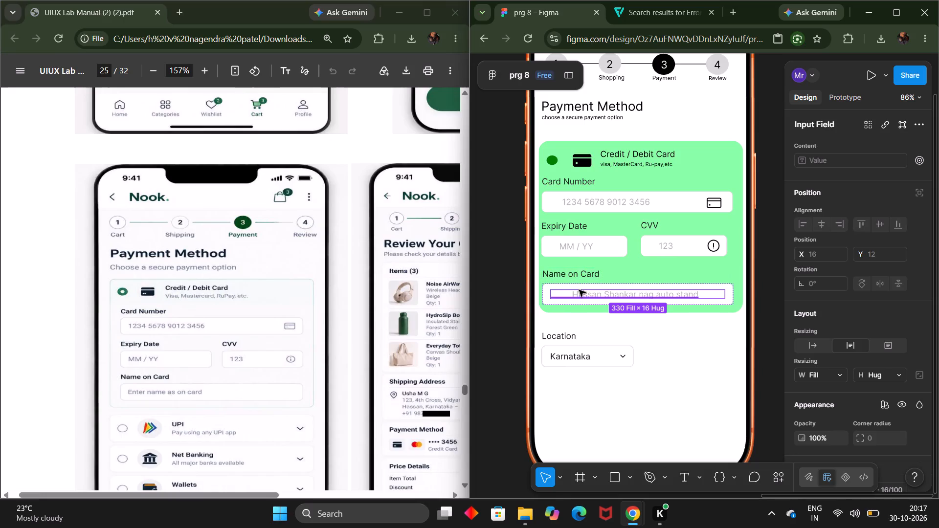
triple_click(606, 293)
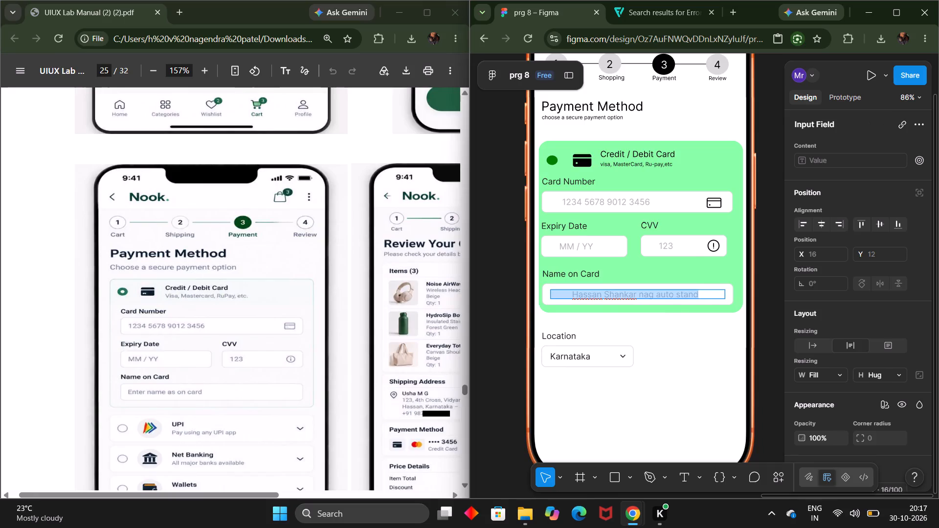
key("BackSpace")
key("space")
key("space")
key("space")
key("space")
key("space")
key("space")
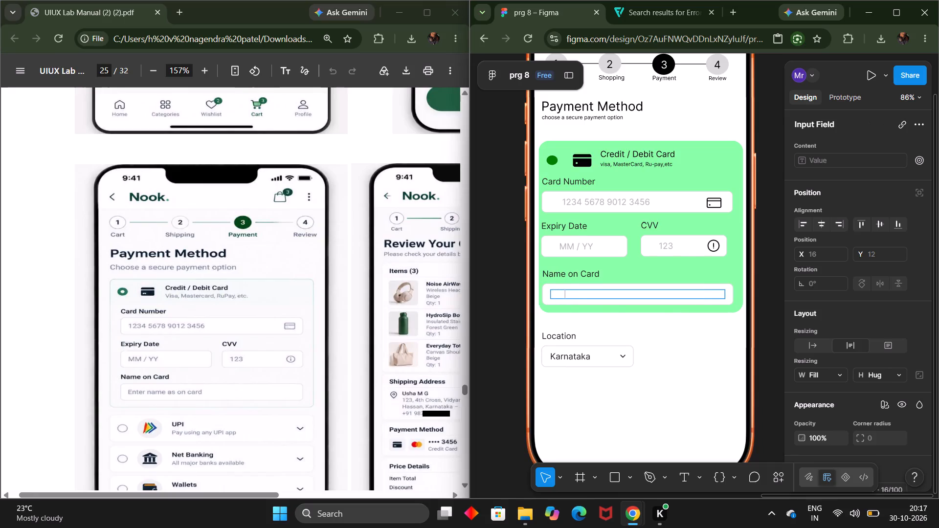
type("E")
type("nter nm")
key("BackSpace")
type("ame as on")
key("space")
type("card")
Move the Payment Method heading up to Y 146 and its "choose a secure payment option" subtitle to X 25, Y 175.
scroll(650, 345, "down", 1)
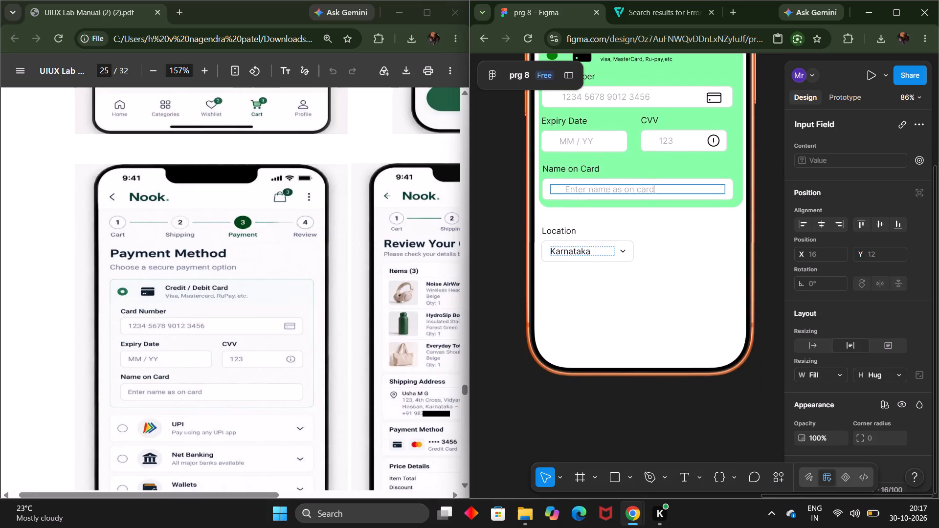
scroll(637, 247, "up", 2)
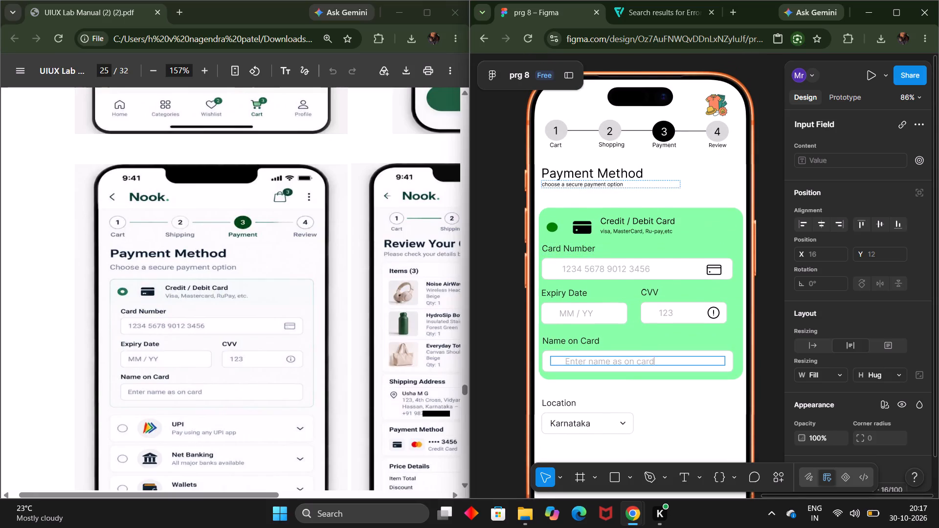
left_click(649, 175)
left_click(642, 174)
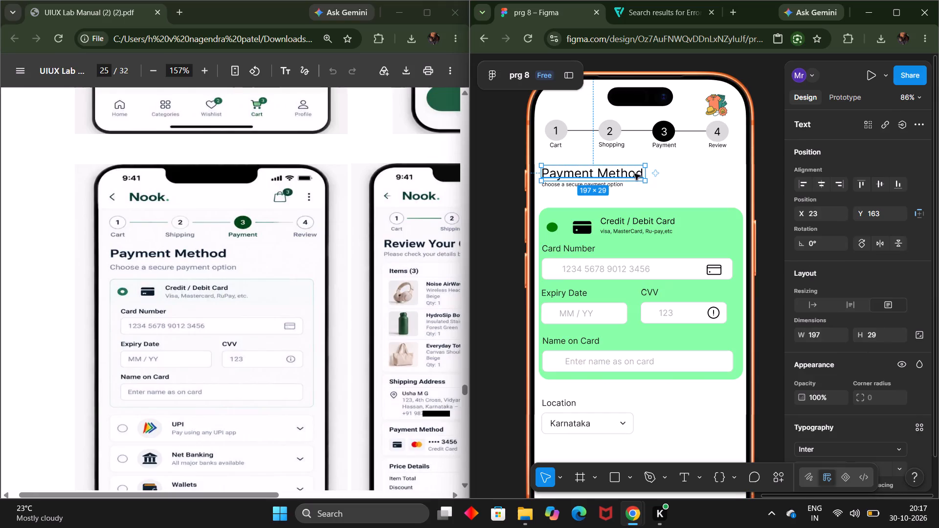
left_click_drag(633, 173, 633, 164)
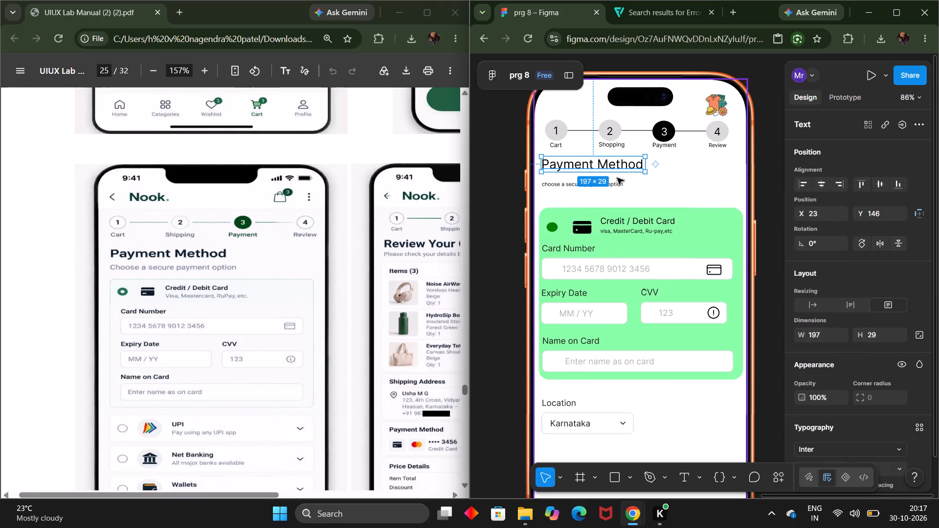
left_click_drag(617, 186, 618, 176)
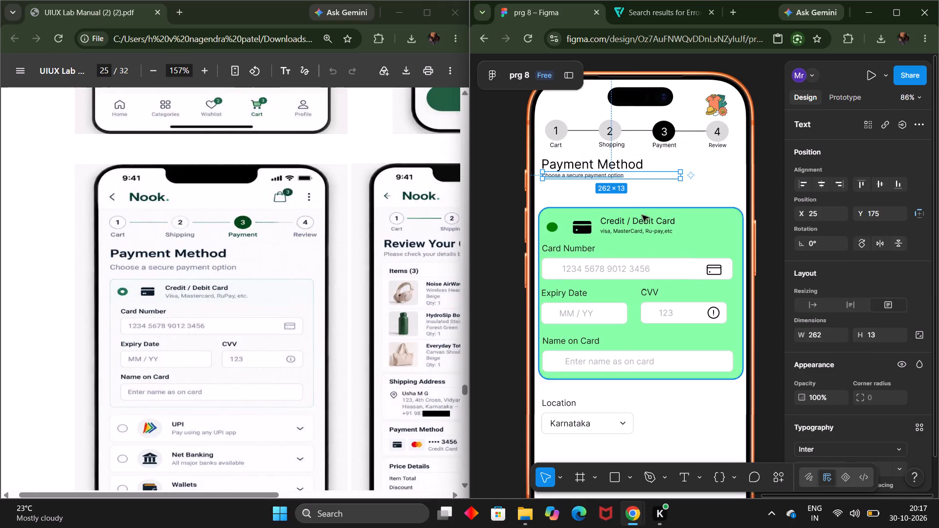
Move the green panel up below the subtitle, with its dot, card icon, Credit / Debit Card title and card-types line at X 133, Y 236.
left_click_drag(703, 233, 699, 210)
left_click(652, 227)
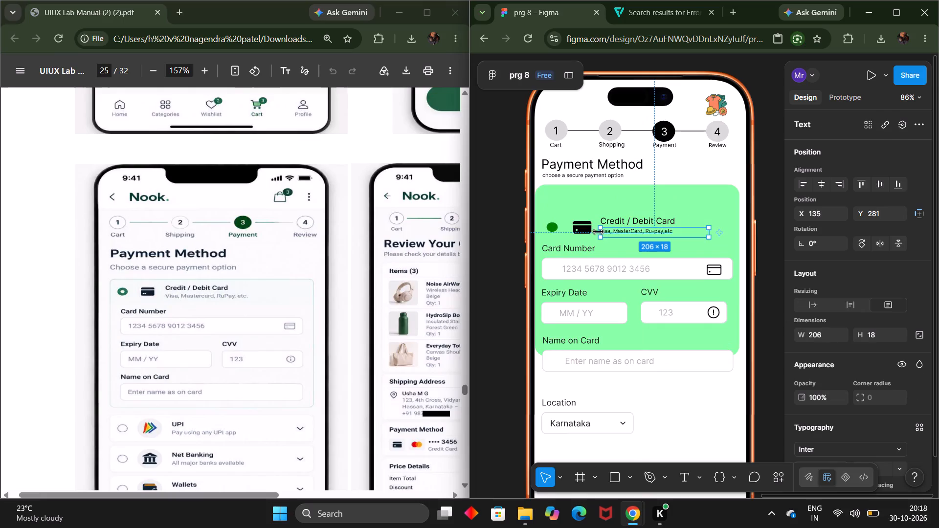
left_click_drag(554, 226, 550, 200)
left_click_drag(584, 230, 579, 204)
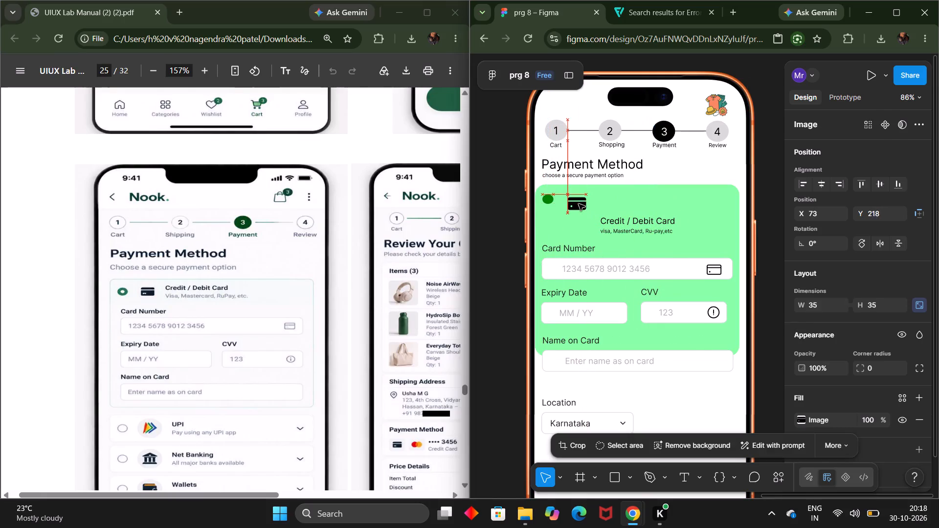
left_click_drag(579, 204, 579, 202)
left_click_drag(614, 221, 612, 198)
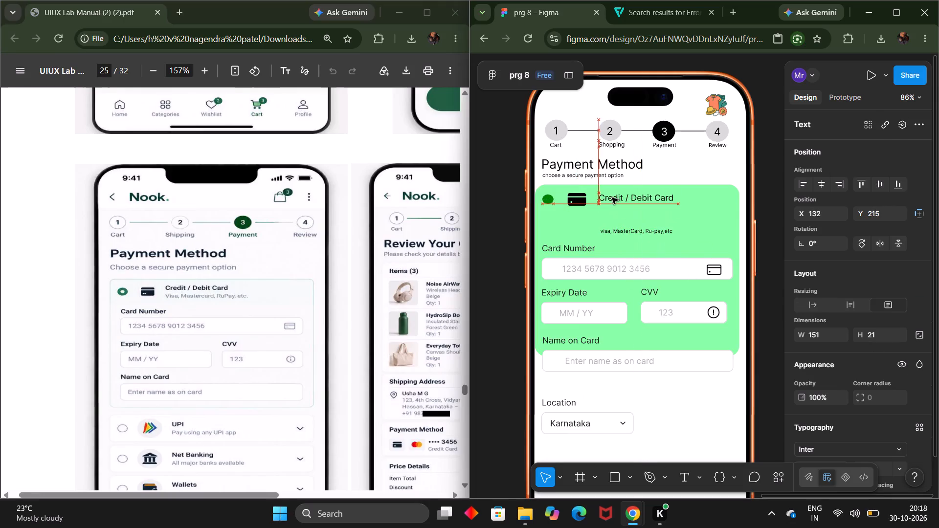
left_click_drag(612, 198, 611, 198)
left_click_drag(620, 227, 620, 205)
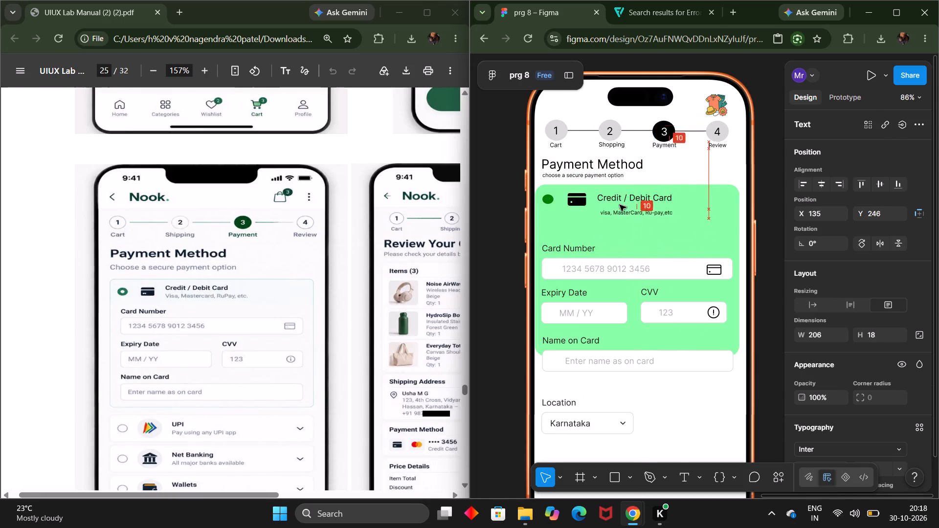
left_click_drag(620, 205, 619, 203)
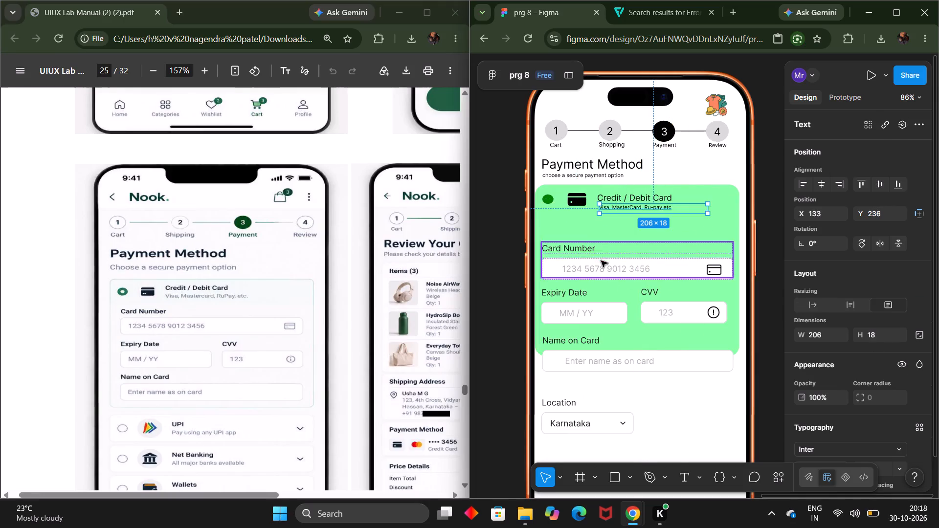
Move the Card Number field up to X 23, Y 256 and its card icon back inside it at X 337, Y 292.
left_click_drag(611, 264, 609, 241)
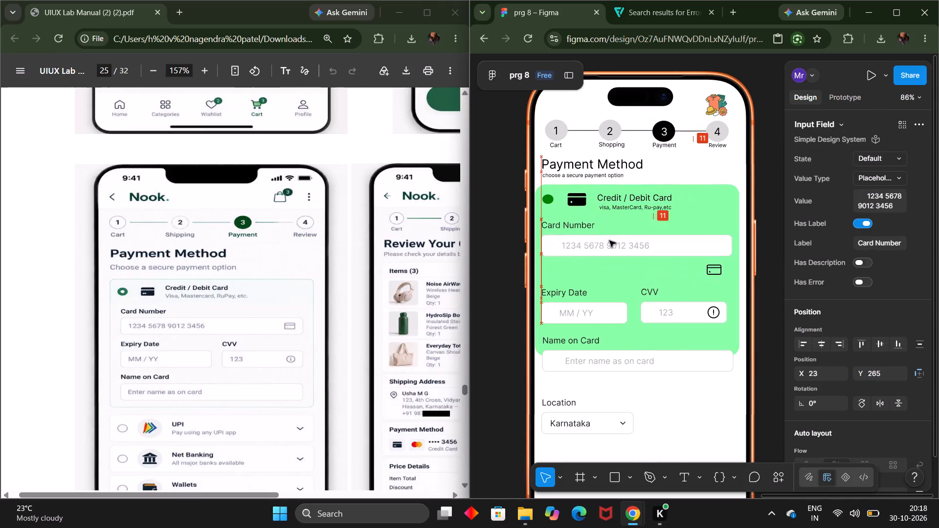
left_click_drag(609, 241, 609, 236)
left_click(607, 235)
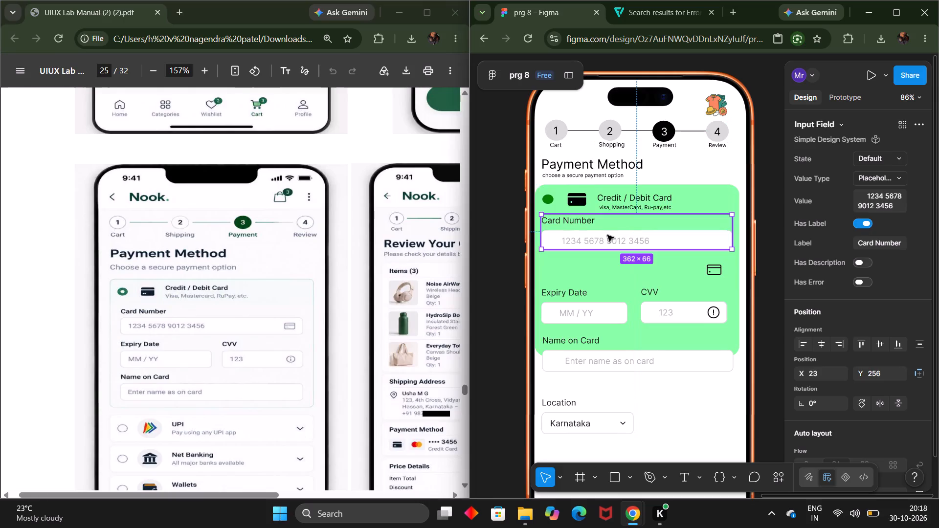
left_click_drag(716, 269, 715, 260)
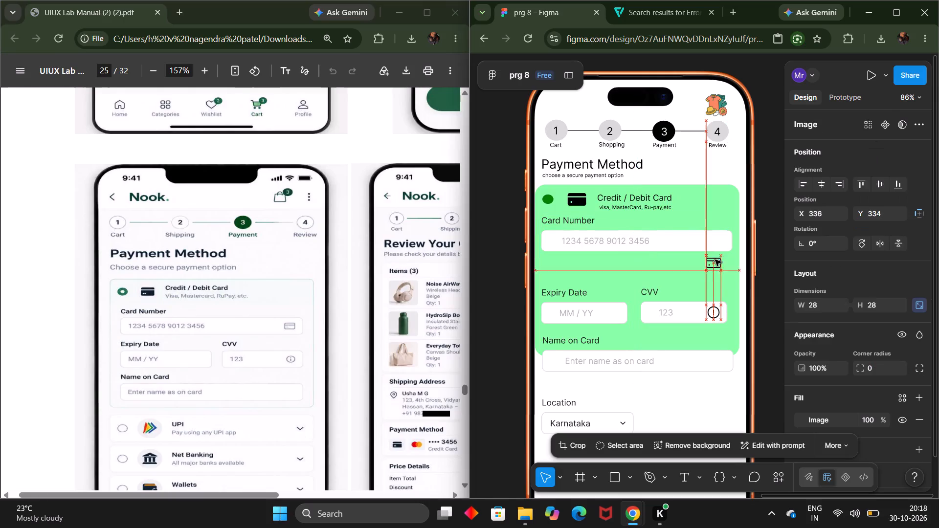
left_click_drag(715, 260, 714, 240)
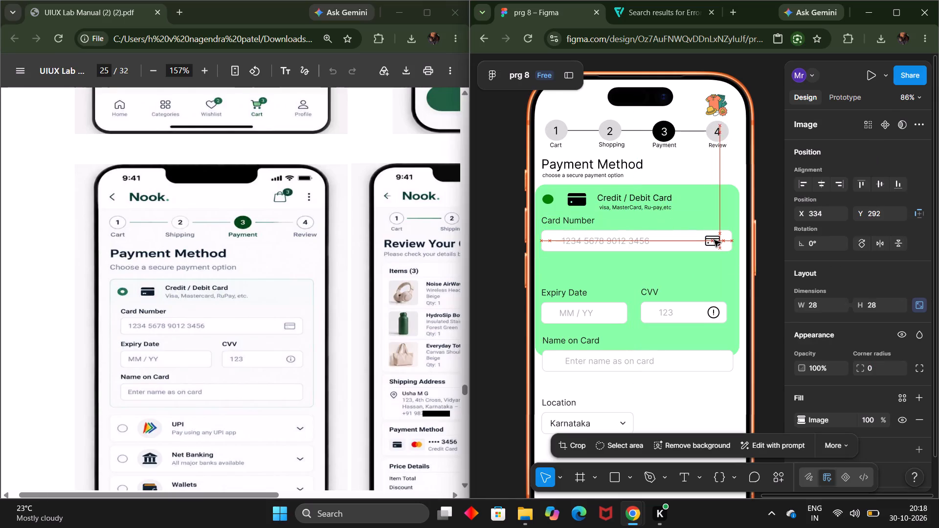
left_click_drag(714, 240, 716, 240)
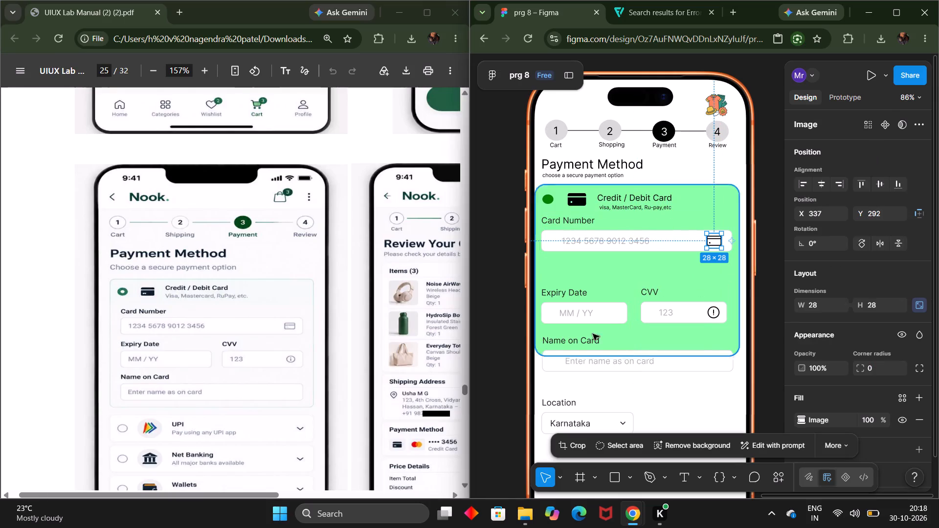
Move the Expiry Date and CVV fields up to Y 349, with the CVV info icon back inside at X 337, Y 384.
left_click_drag(589, 316, 587, 292)
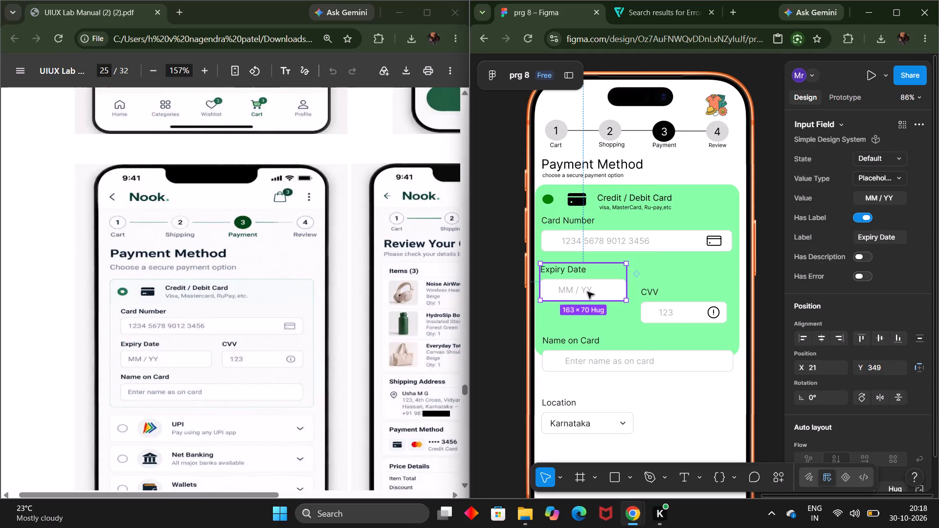
left_click_drag(656, 307, 655, 285)
left_click_drag(710, 318, 707, 296)
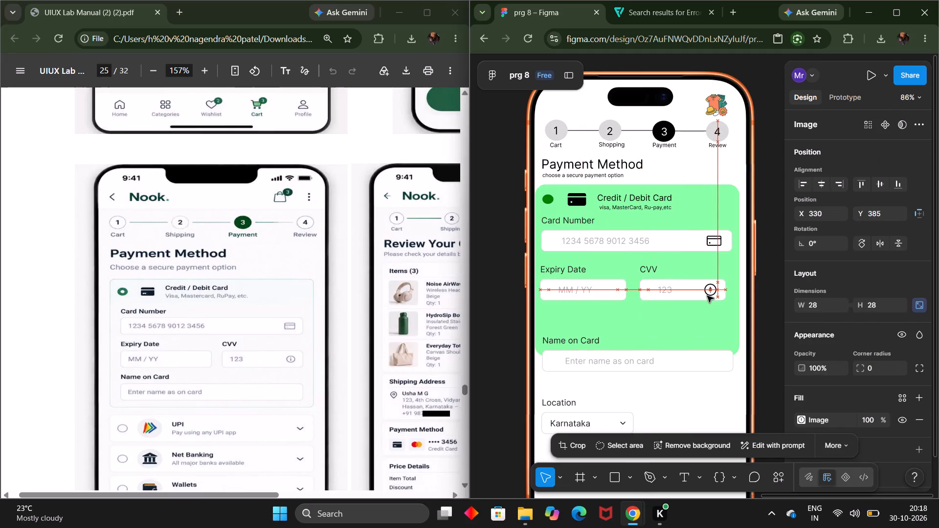
left_click_drag(707, 296, 711, 295)
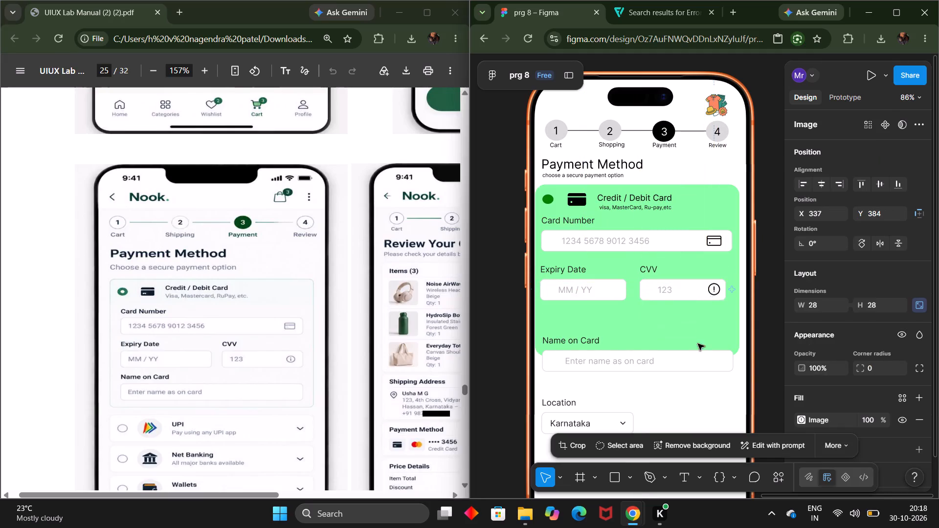
Move the Name on Card field up inside the green panel, just below the Expiry Date field.
left_click_drag(696, 359, 694, 335)
left_click(715, 383)
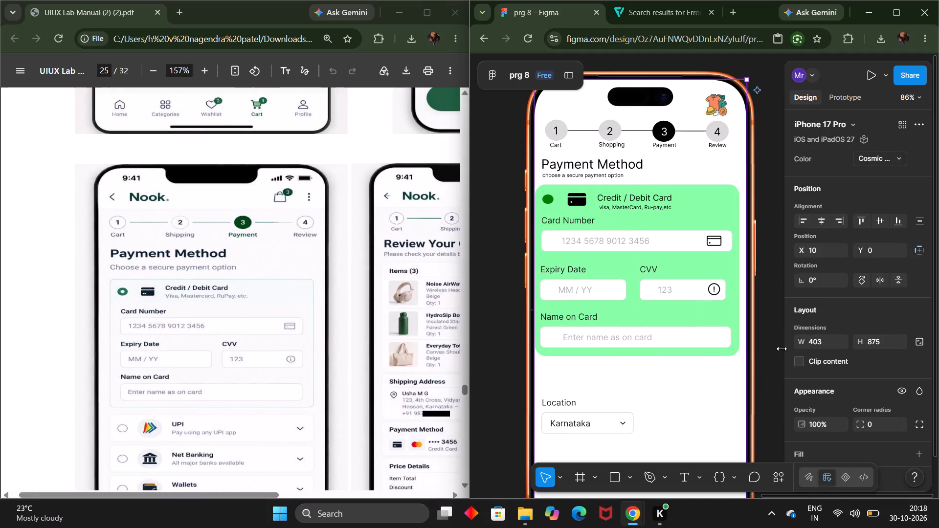
Shift the green panel behind the card form horizontally to X 16, keeping Y 199.
left_click(733, 269)
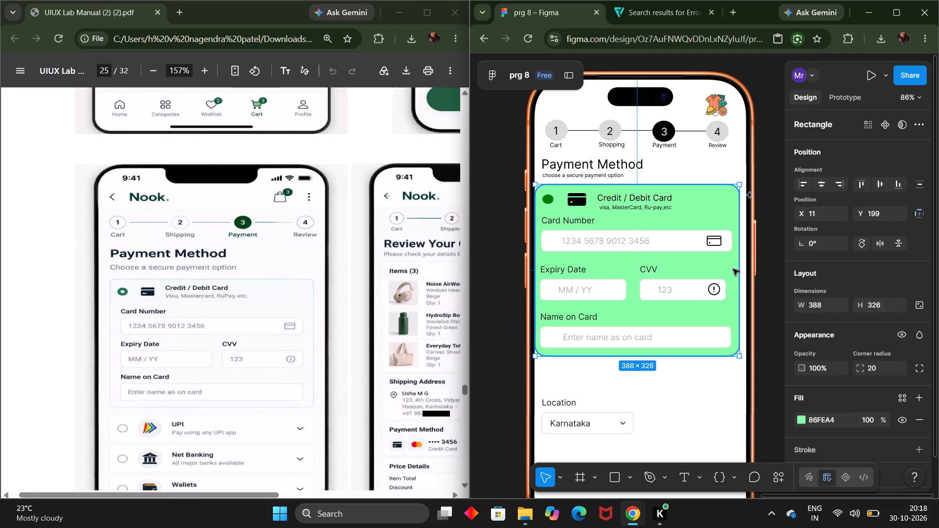
left_click(724, 264)
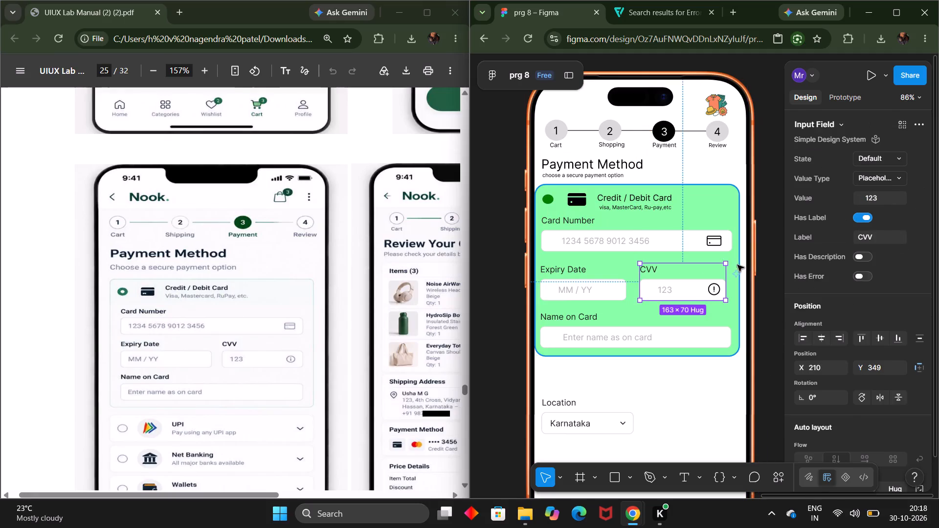
left_click(738, 265)
left_click(731, 263)
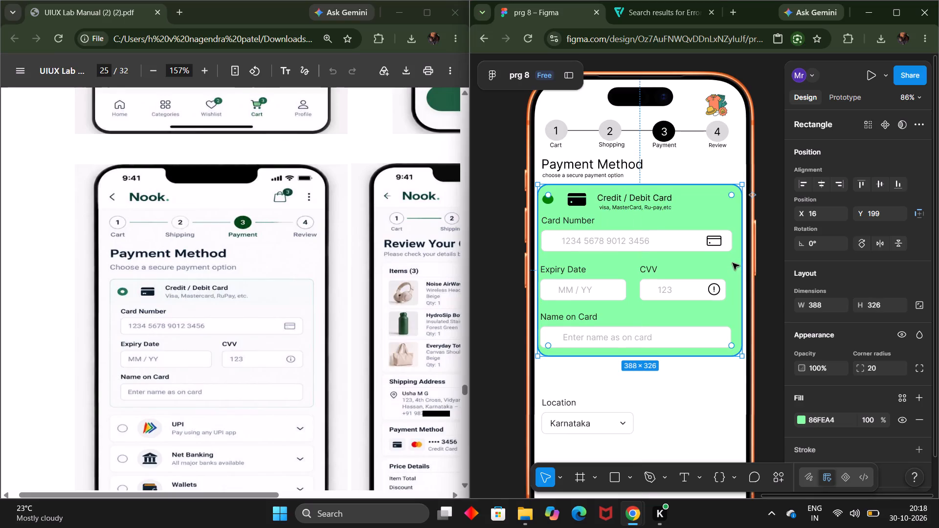
left_click(768, 290)
Move the Location dropdown up below the green panel to X 25, Y 552 and widen it to 360.
scroll(768, 290, "down", 1)
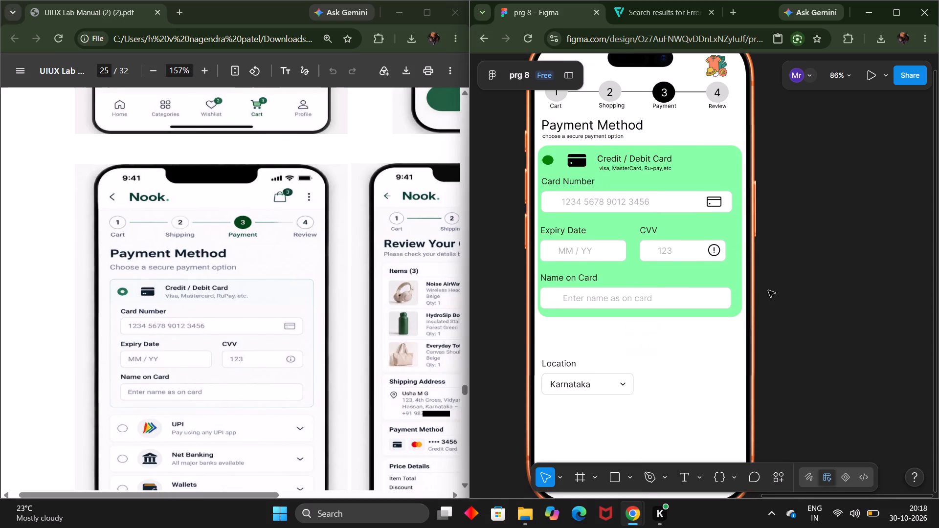
scroll(768, 290, "down", 1)
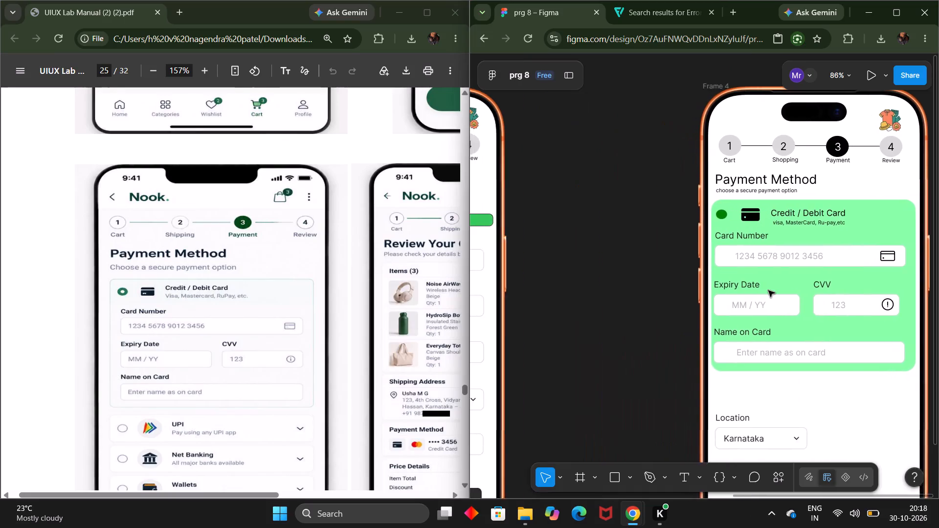
scroll(768, 290, "down", 1)
scroll(768, 290, "left", 2)
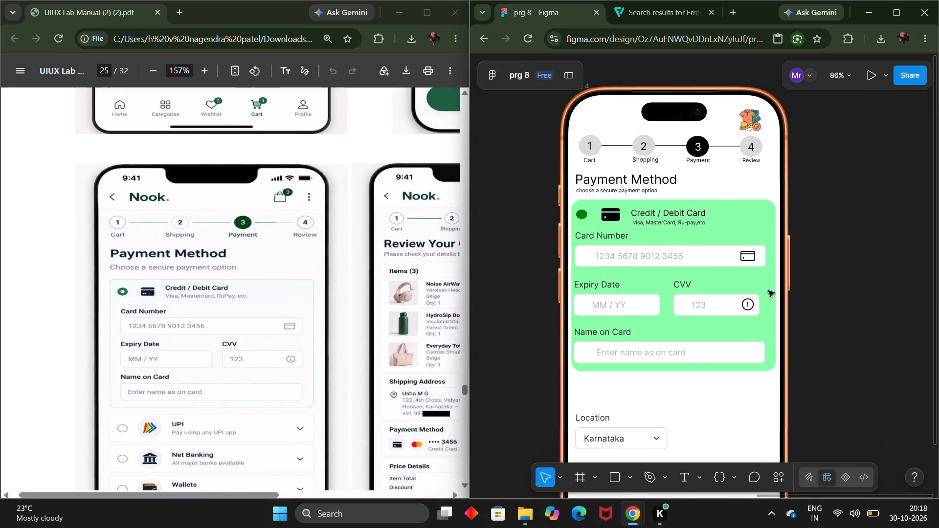
scroll(768, 290, "left", 1)
scroll(768, 290, "down", 1)
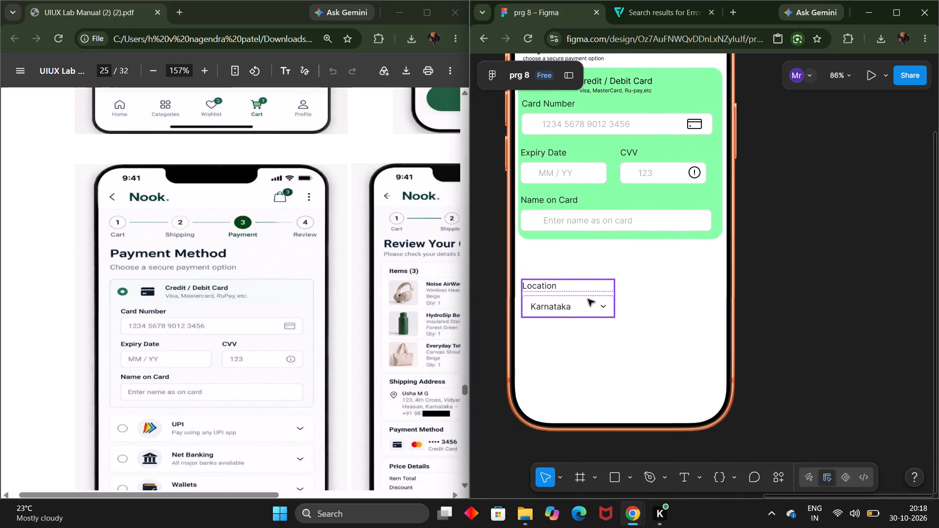
scroll(248, 354, "down", 2)
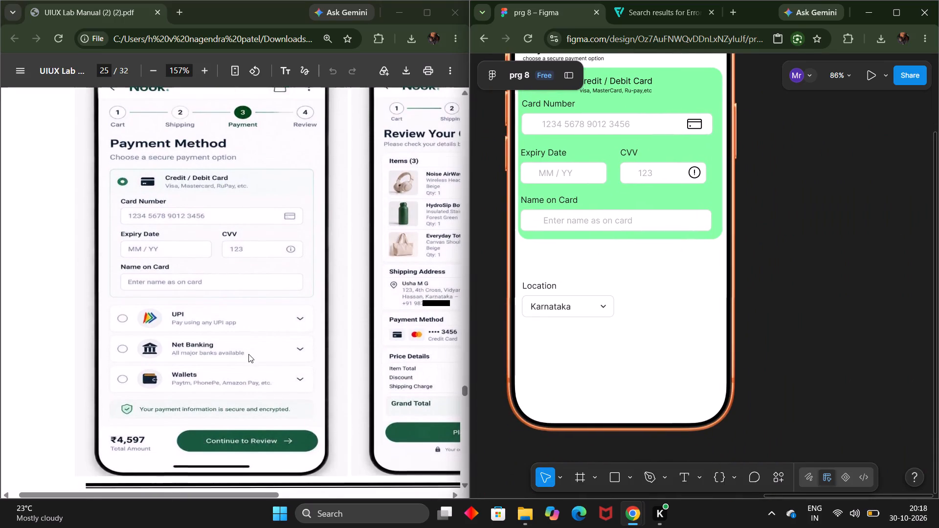
scroll(248, 354, "down", 1)
left_click_drag(543, 290, 543, 264)
left_click_drag(613, 266, 656, 273)
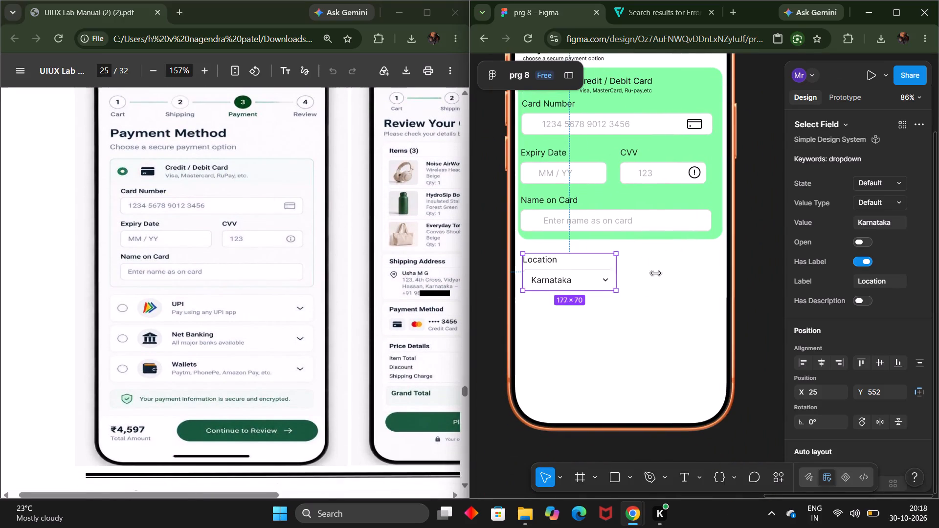
left_click_drag(656, 273, 714, 274)
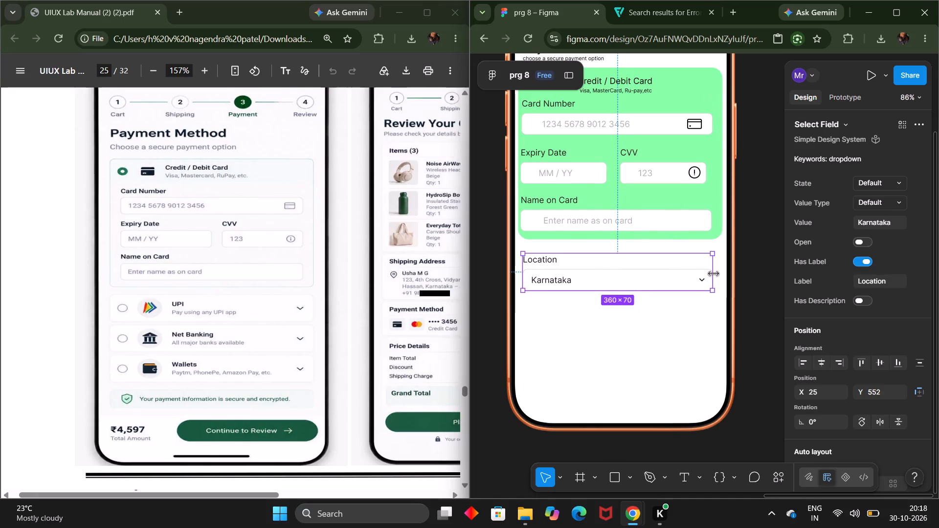
Remove the Location label from the dropdown and reduce the dropdown's height to 42.
left_click(609, 268)
left_click(609, 266)
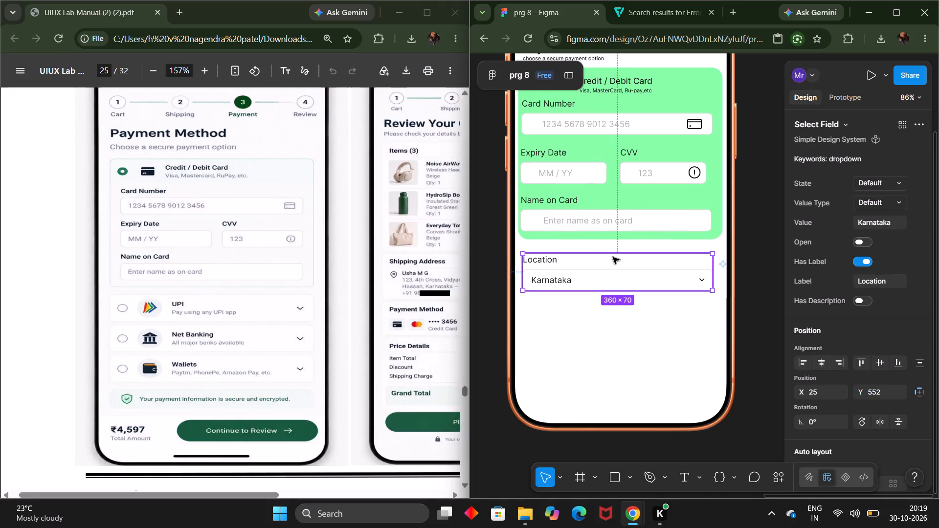
left_click(613, 257)
double_click(557, 258)
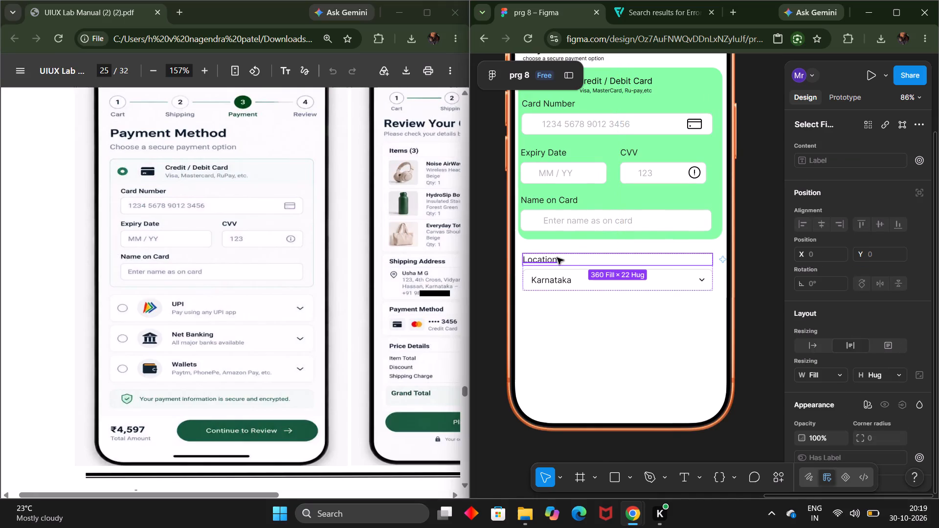
key("Delete")
left_click(557, 258)
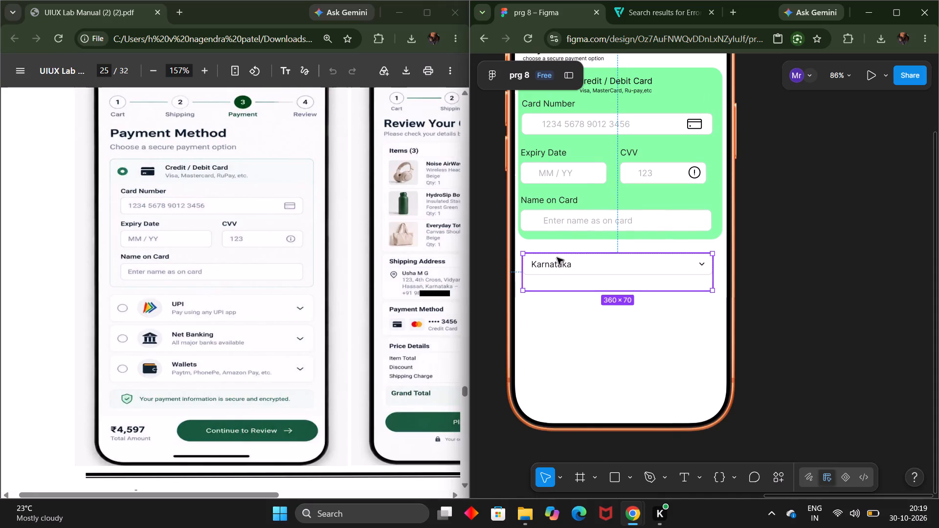
left_click_drag(558, 289, 564, 276)
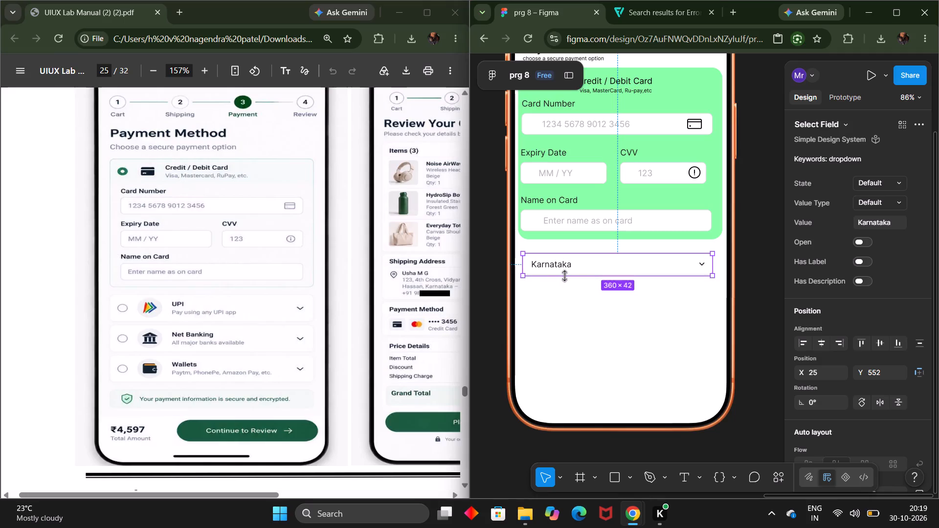
Duplicate the Karnataka dropdown twice, stacking the copies below it at equal spacing with the first copy at Y 616.
key("ctrl+c")
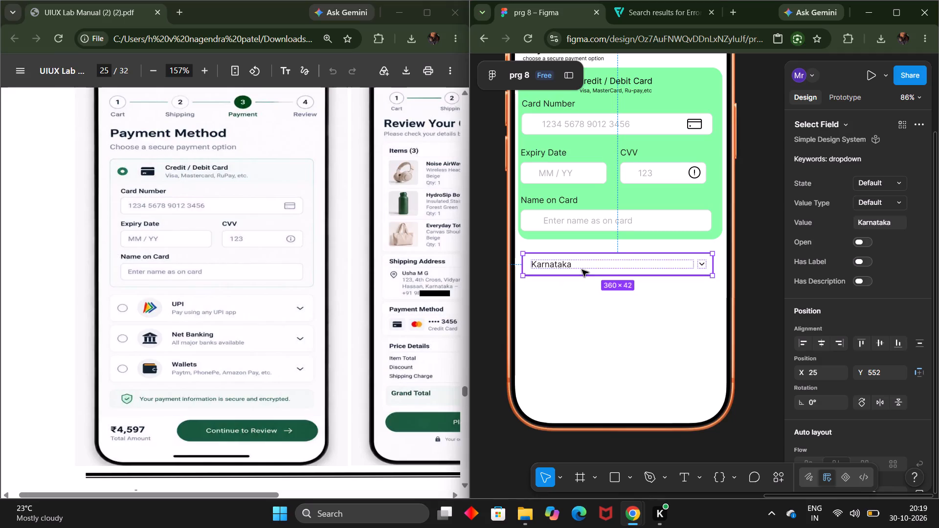
key("ctrl+v")
left_click(582, 270, "ctrl")
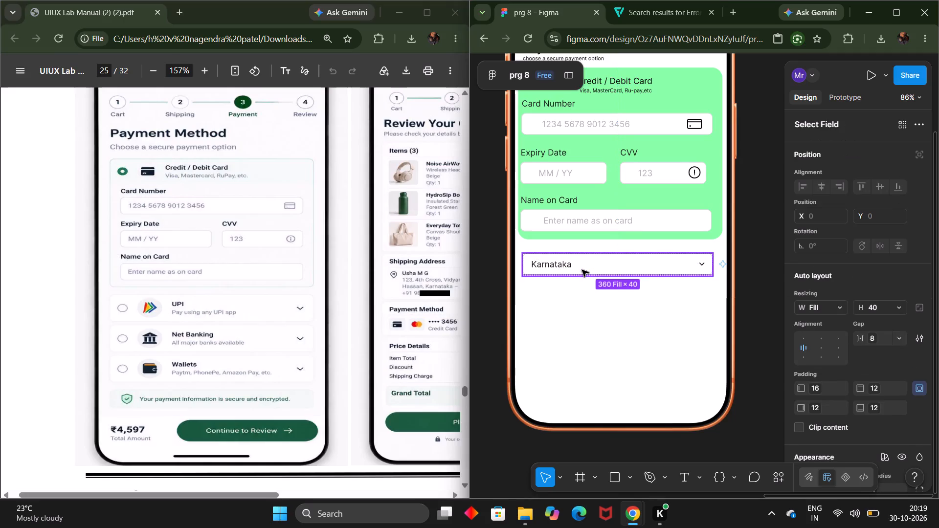
left_click_drag(582, 270, 582, 304)
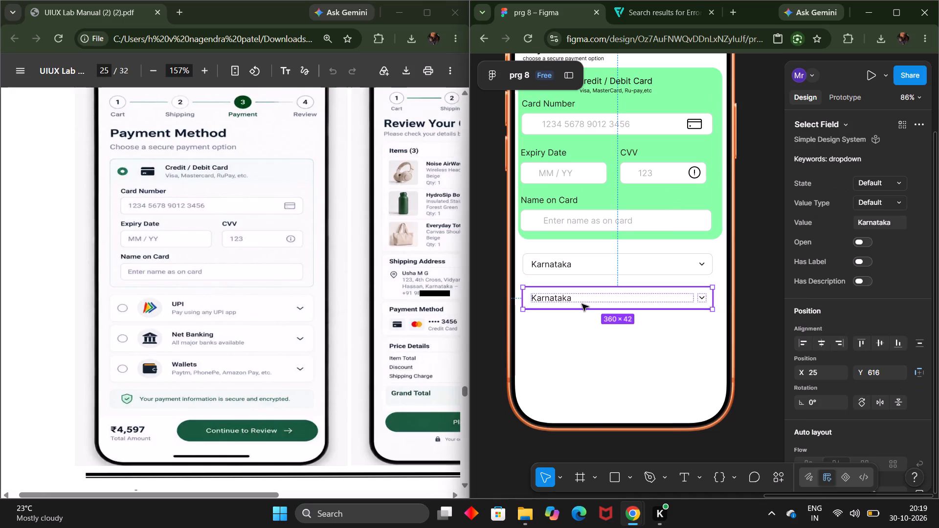
key("ctrl+c")
key("ctrl+v")
left_click_drag(582, 304, 582, 330)
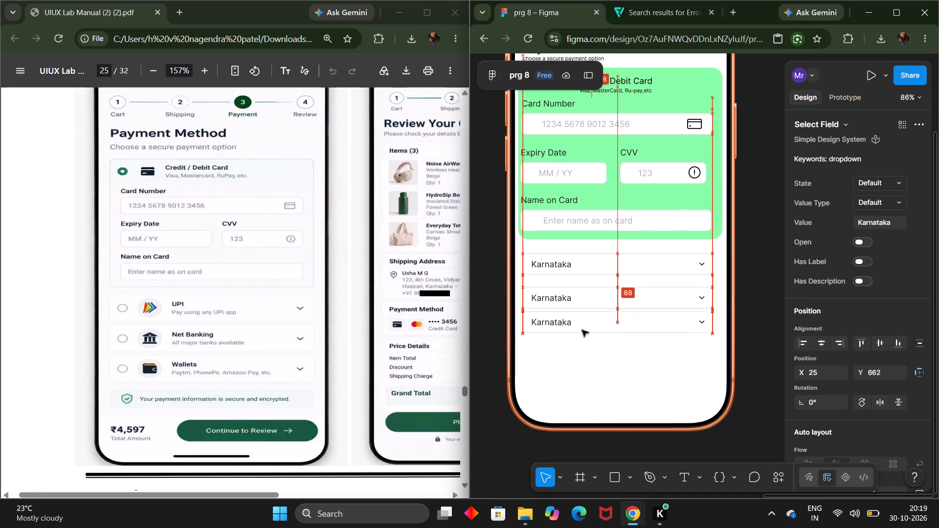
left_click_drag(582, 330, 583, 339)
left_click(761, 334)
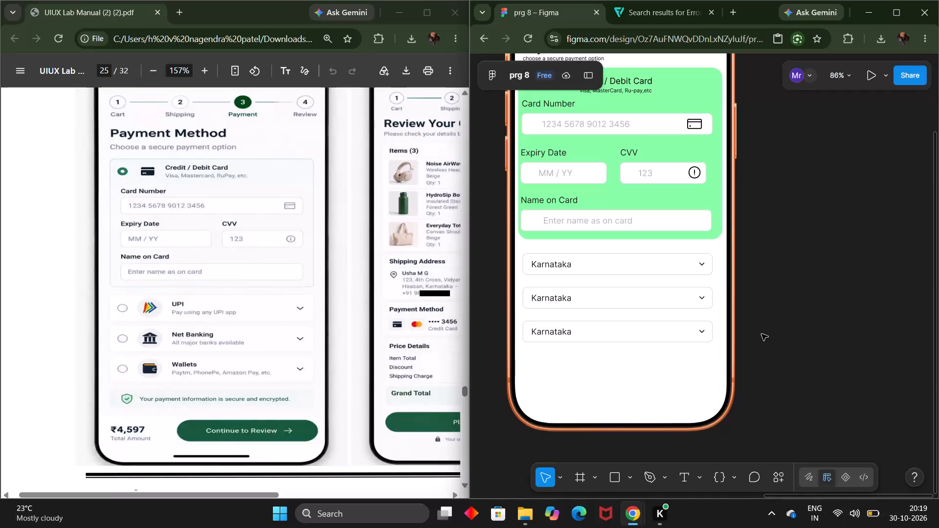
Replace the top dropdown's value with "UPI", indented with eighteen leading spaces.
triple_click(554, 265)
double_click(554, 265)
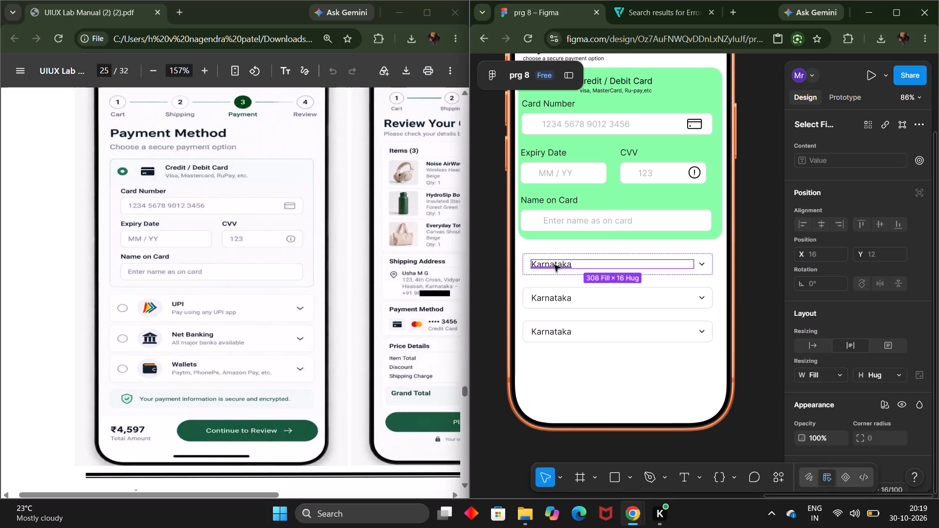
key("BackSpace")
type("UP")
key("shift+o")
key("BackSpace")
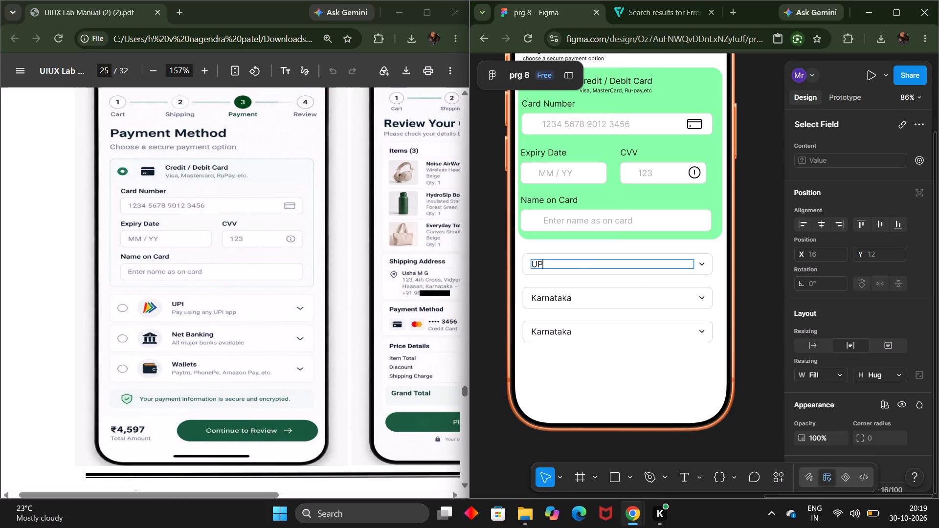
key("shift+i")
key("Left")
key("Left")
key("Left")
key("space")
key("space")
key("space")
key("space")
key("space")
key("space")
key("space")
key("space")
key("space")
key("space")
key("space")
key("space")
key("space")
key("space")
key("space")
key("space")
key("space")
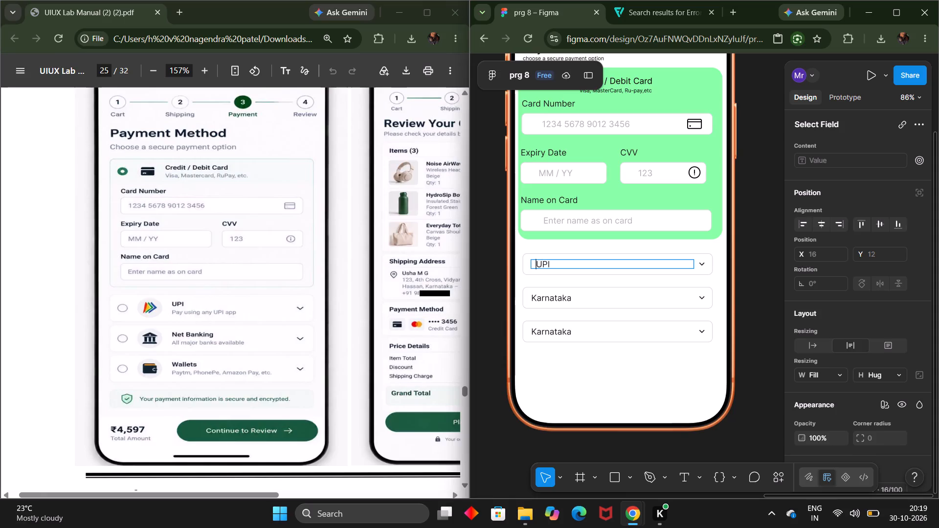
key("space")
key("Right")
key("Right")
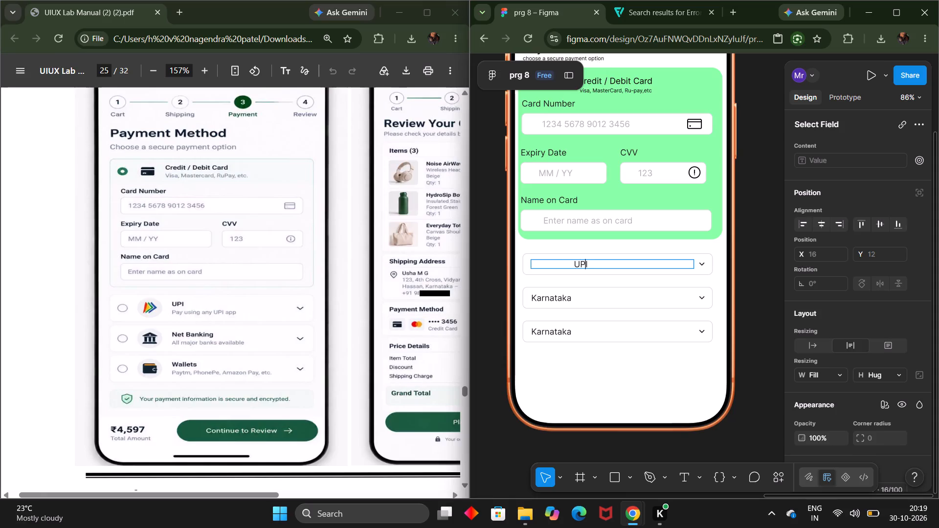
key("Right")
Add a second line "Pay using any UPI app" to the top dropdown, indented to align under UPI.
key("Return")
key("space")
key("space")
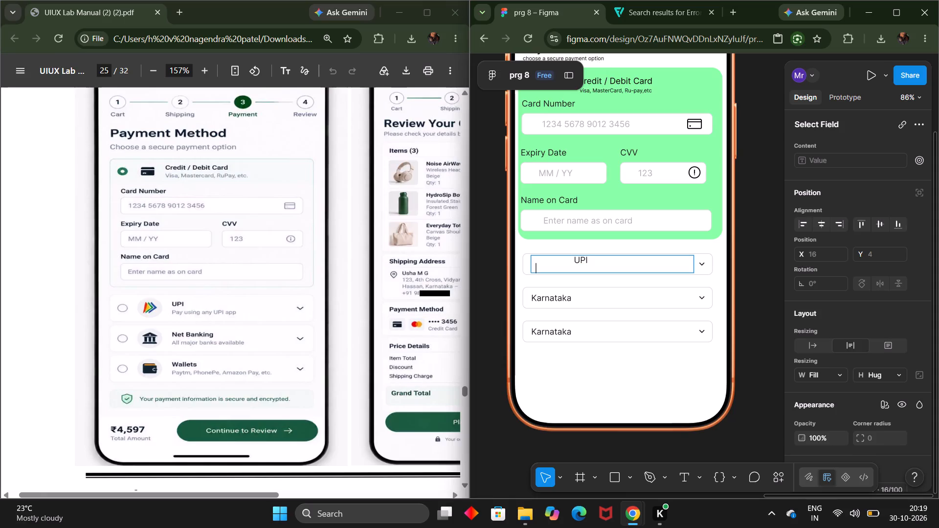
key("space")
key("space")
key("space")
key("space")
key("space")
type("Par")
key("BackSpace")
key("y")
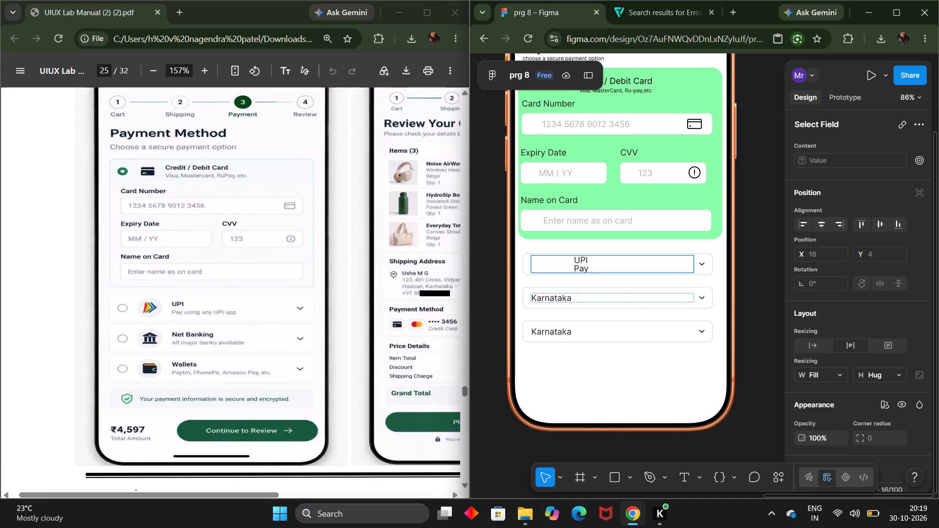
key("space")
type("using any")
key("space")
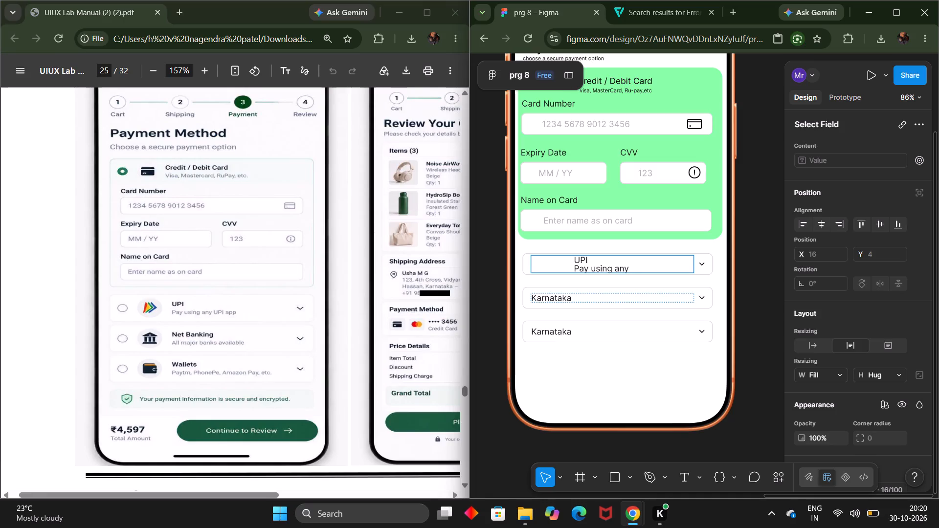
type("UPI app")
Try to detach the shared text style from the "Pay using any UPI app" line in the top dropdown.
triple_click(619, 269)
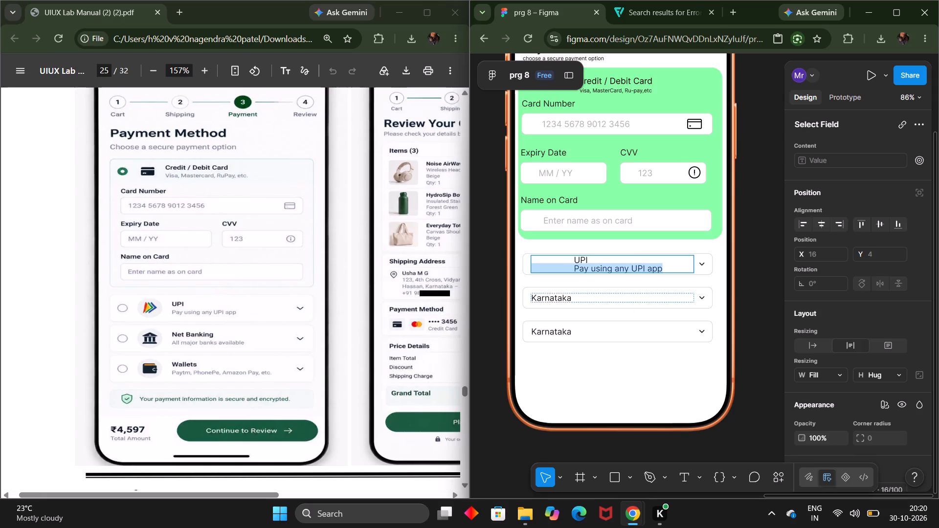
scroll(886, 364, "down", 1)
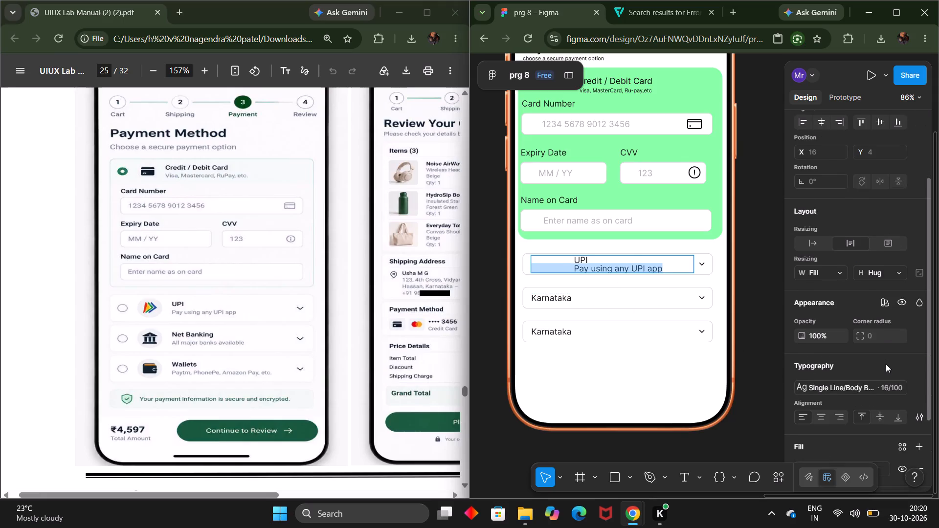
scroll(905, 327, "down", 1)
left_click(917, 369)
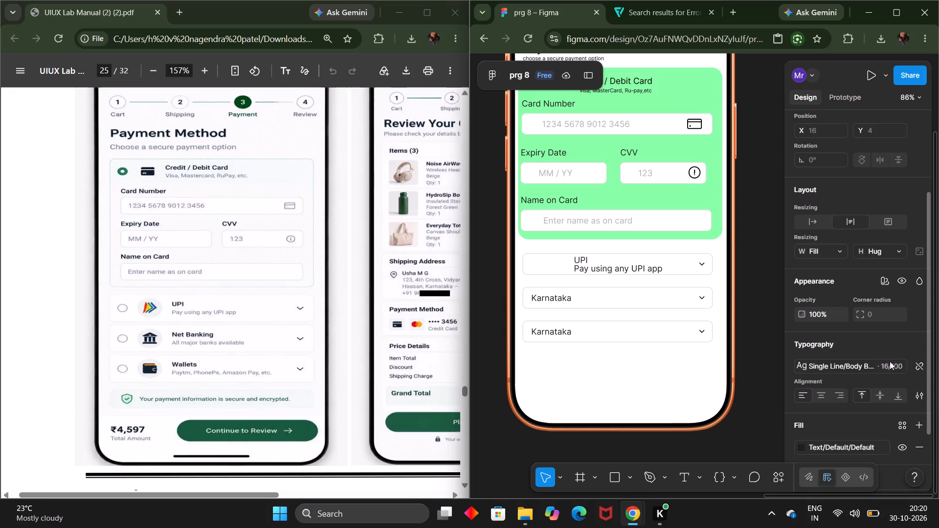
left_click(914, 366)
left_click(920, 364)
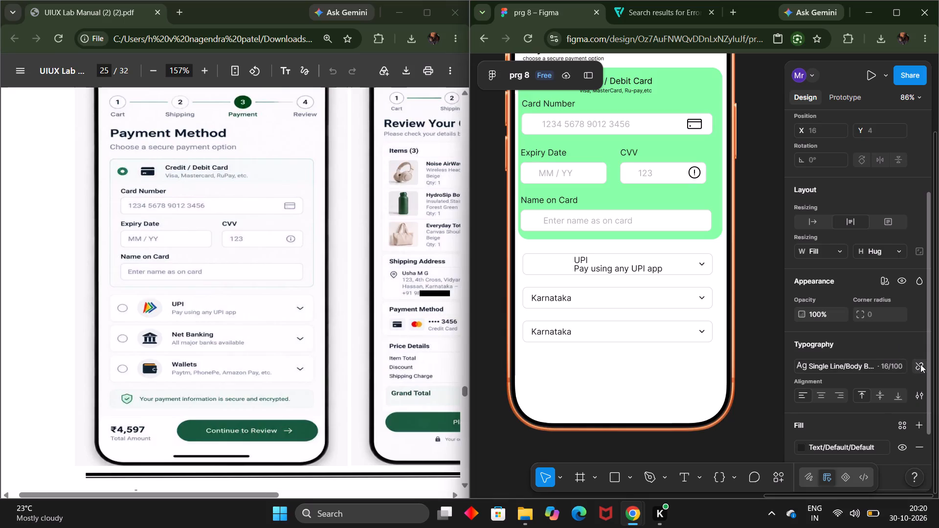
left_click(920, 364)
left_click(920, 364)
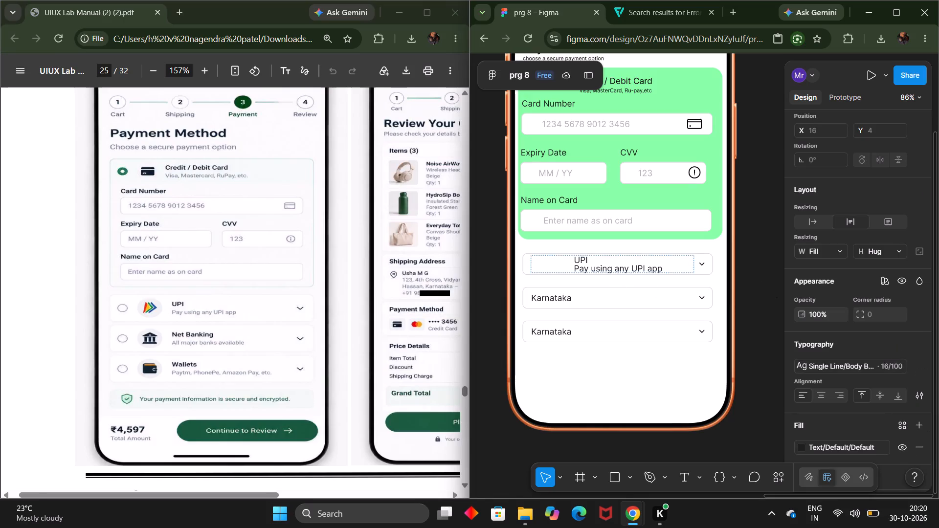
Delete the "Pay using any UPI app" text from the top dropdown's second line.
double_click(621, 269)
double_click(621, 269)
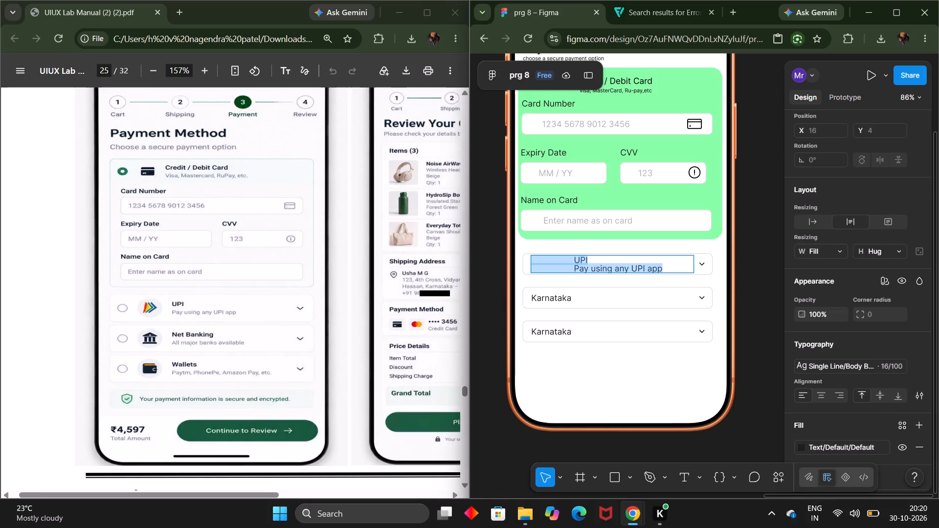
left_click(575, 268)
left_click(575, 266)
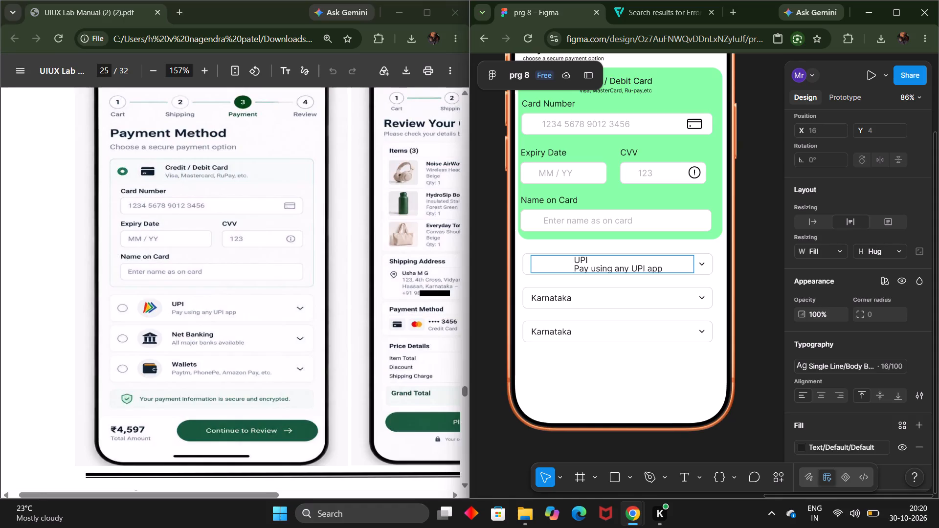
left_click_drag(572, 269, 634, 265)
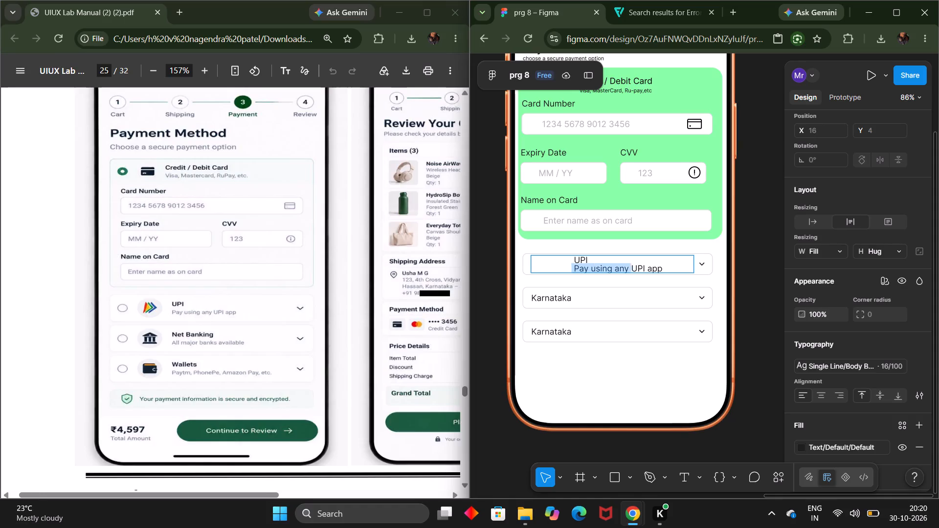
left_click_drag(634, 265, 666, 267)
scroll(918, 349, "down", 1)
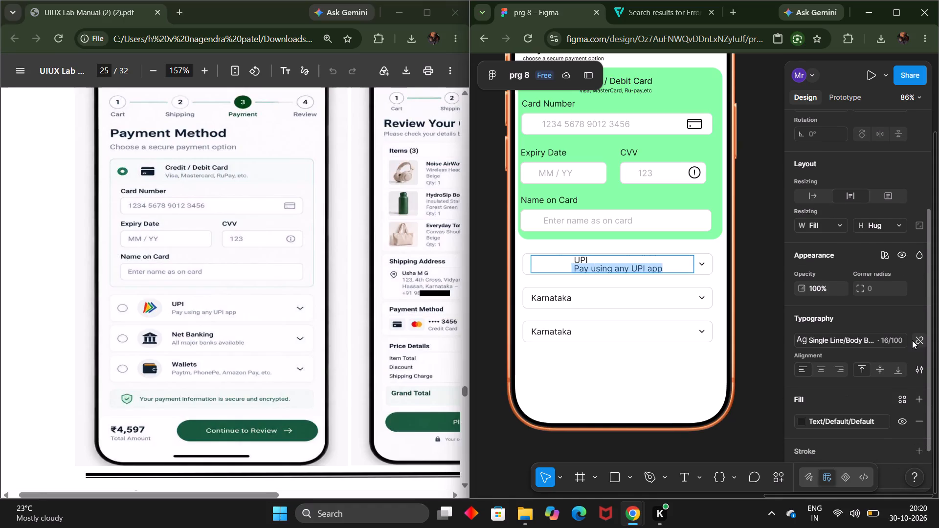
left_click(913, 341)
left_click(913, 341)
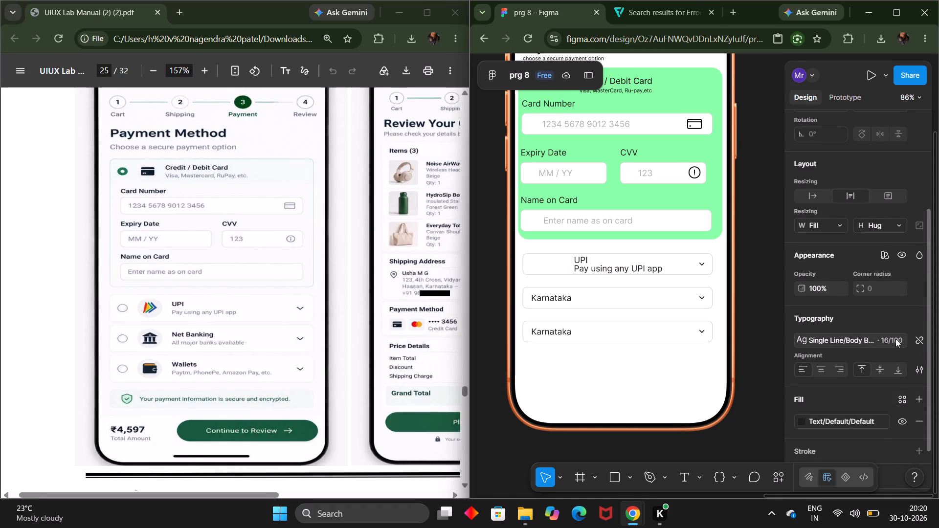
left_click(895, 339)
left_click(895, 339)
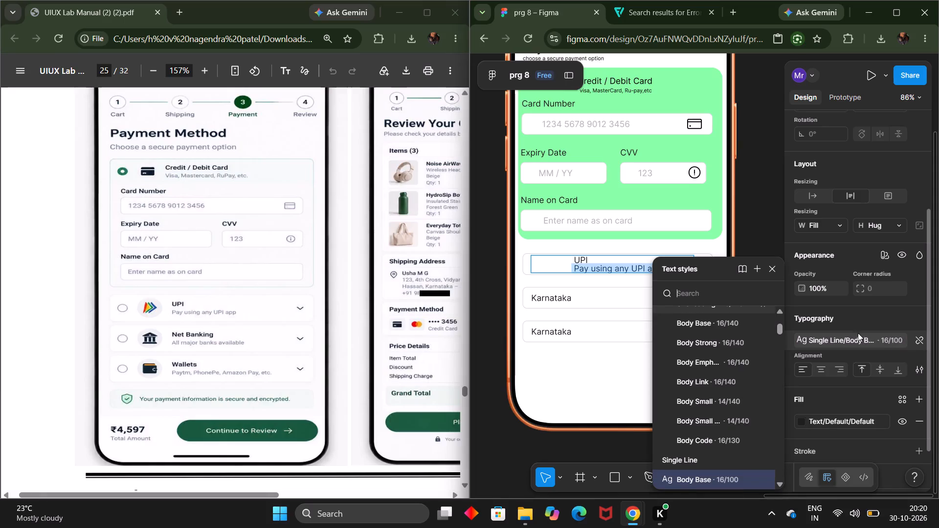
left_click(780, 270)
left_click(773, 269)
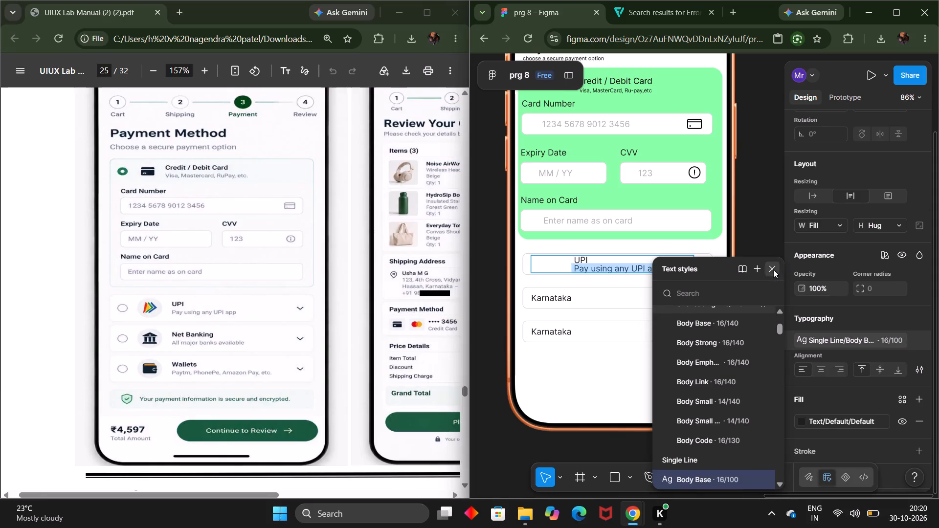
key("BackSpace")
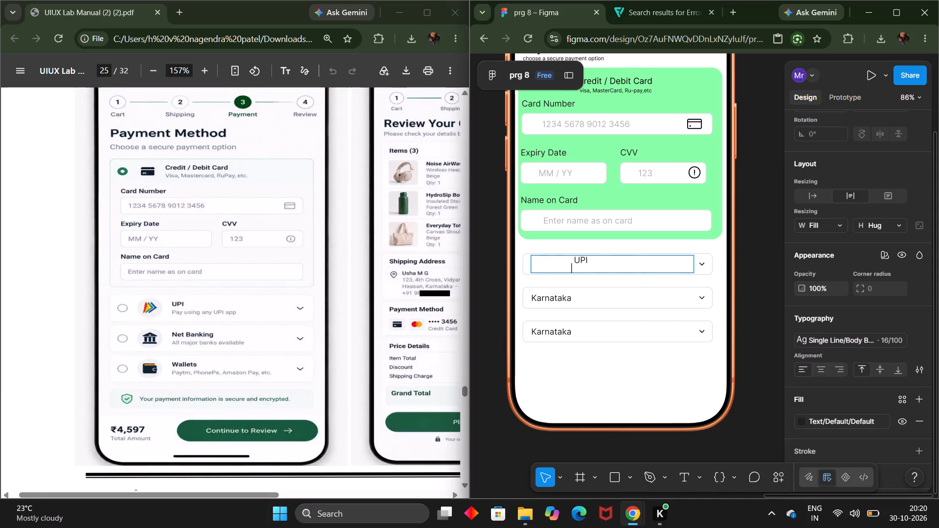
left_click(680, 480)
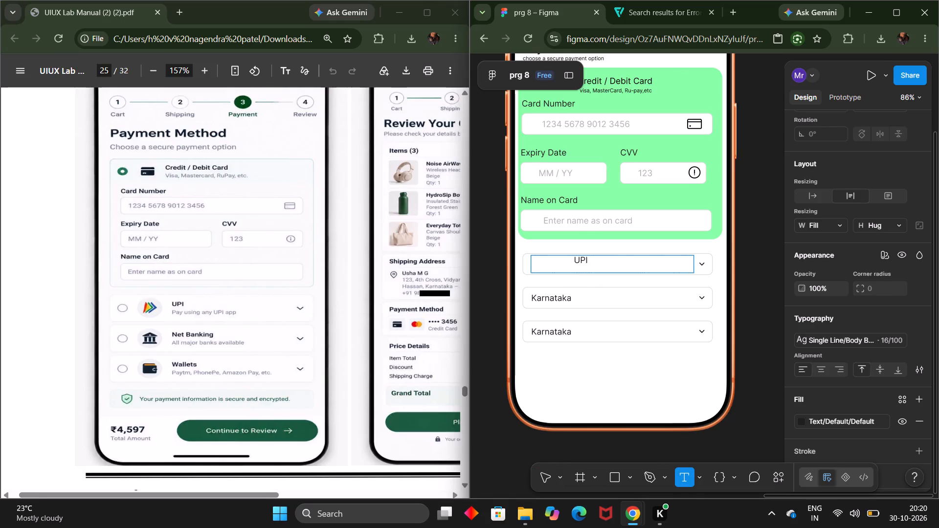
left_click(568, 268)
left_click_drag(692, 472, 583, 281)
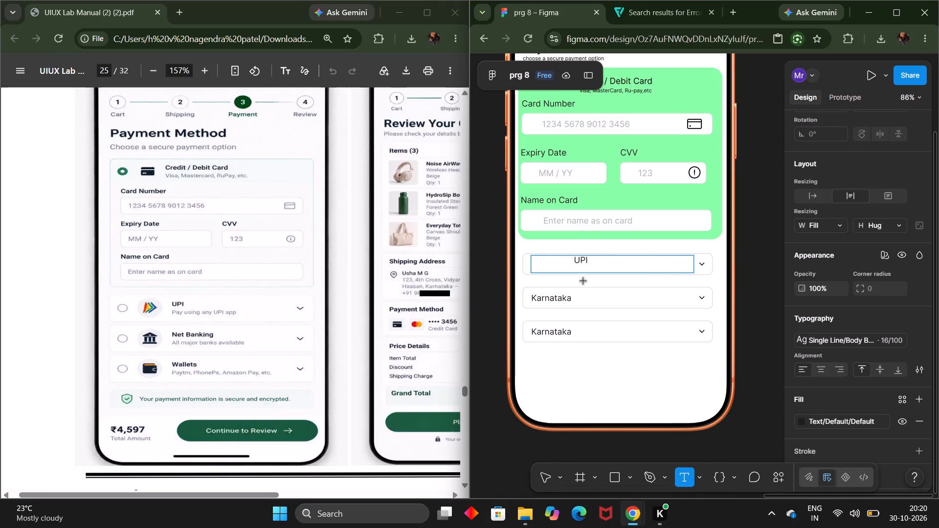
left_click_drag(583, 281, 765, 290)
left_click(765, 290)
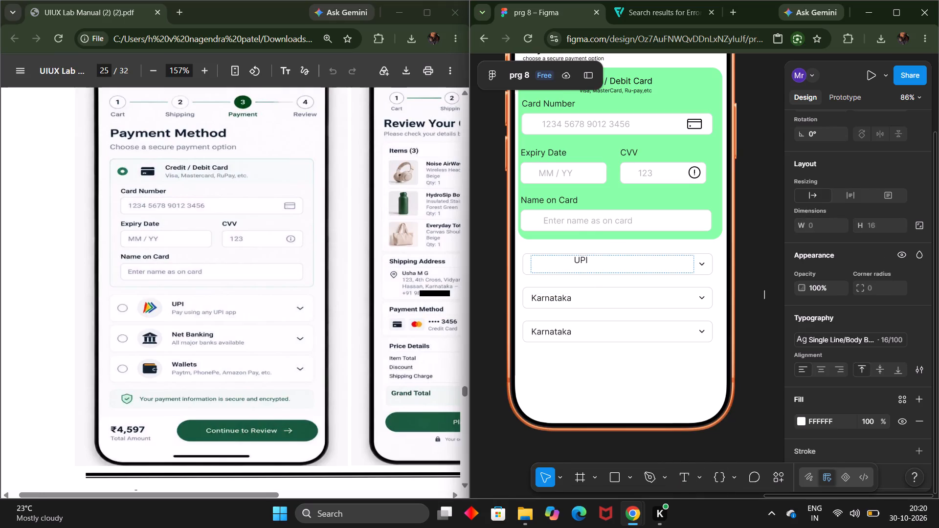
Detach the shared text style at the end of the UPI line and set the font size there to 11.
left_click(585, 257)
left_click(596, 261)
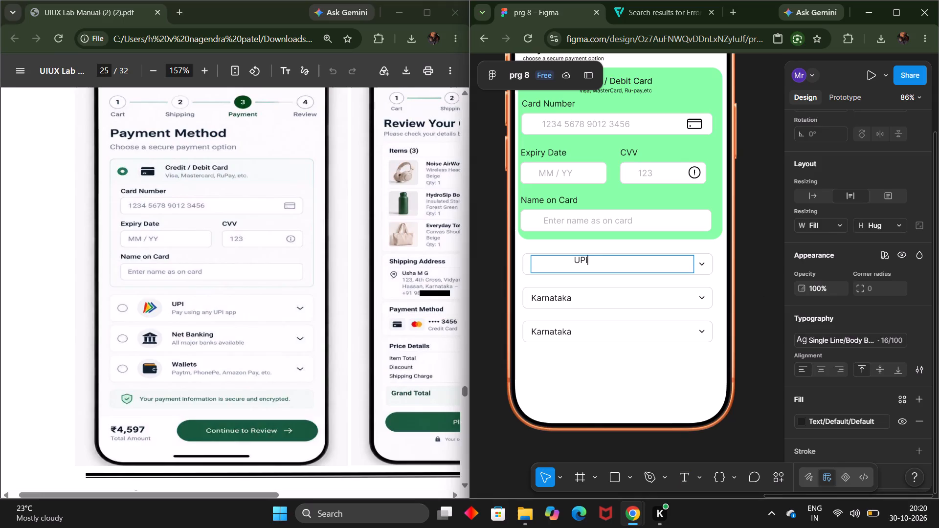
scroll(866, 347, "down", 1)
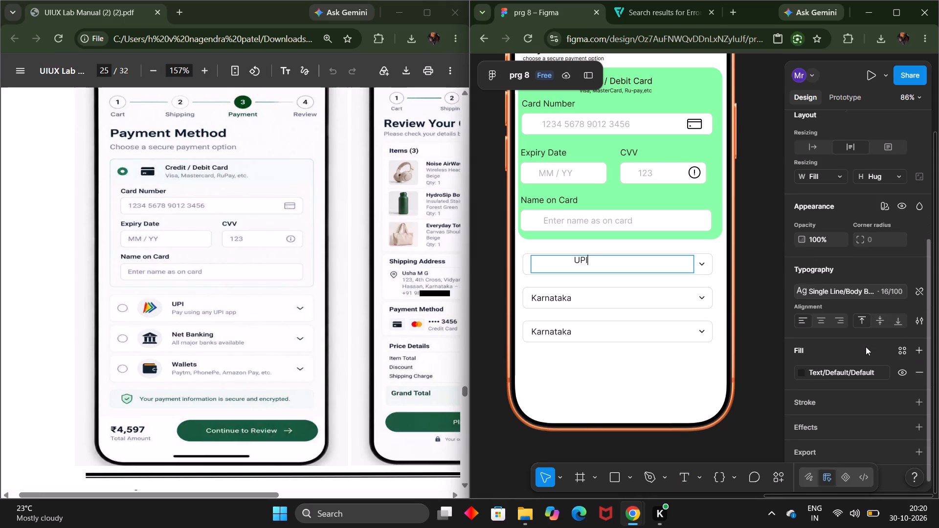
scroll(866, 347, "down", 1)
left_click(919, 292)
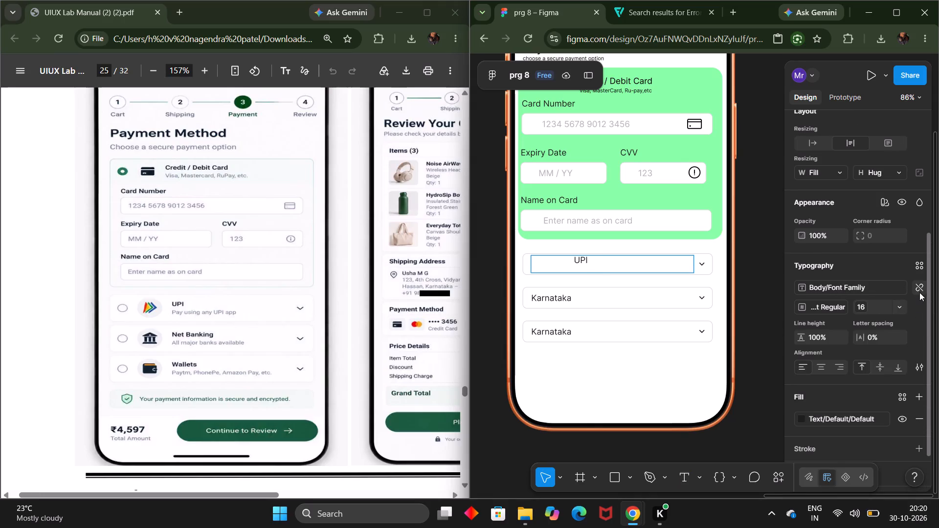
double_click(598, 265)
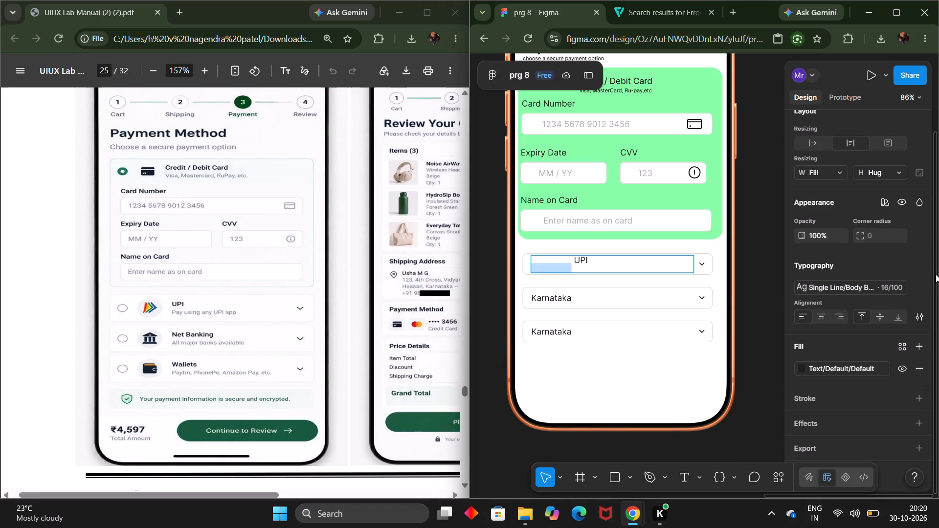
left_click(915, 286)
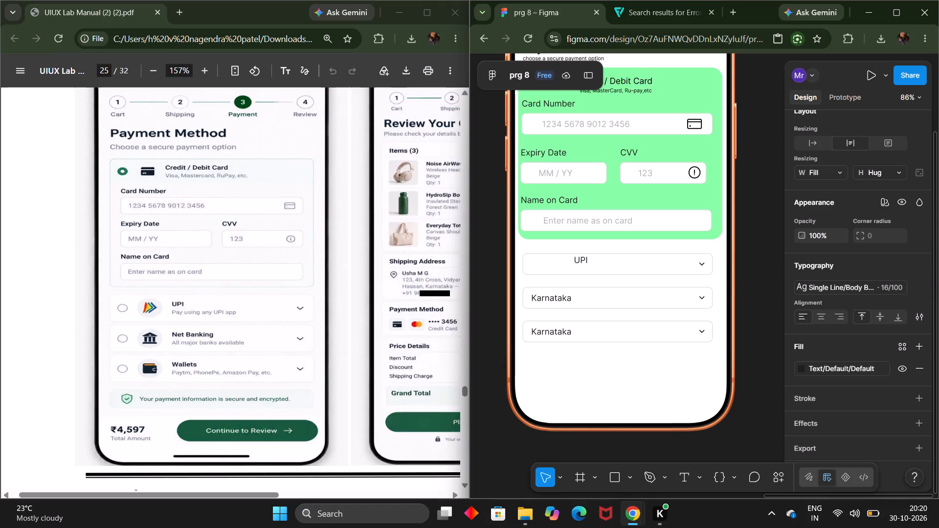
left_click(640, 258)
left_click(922, 287)
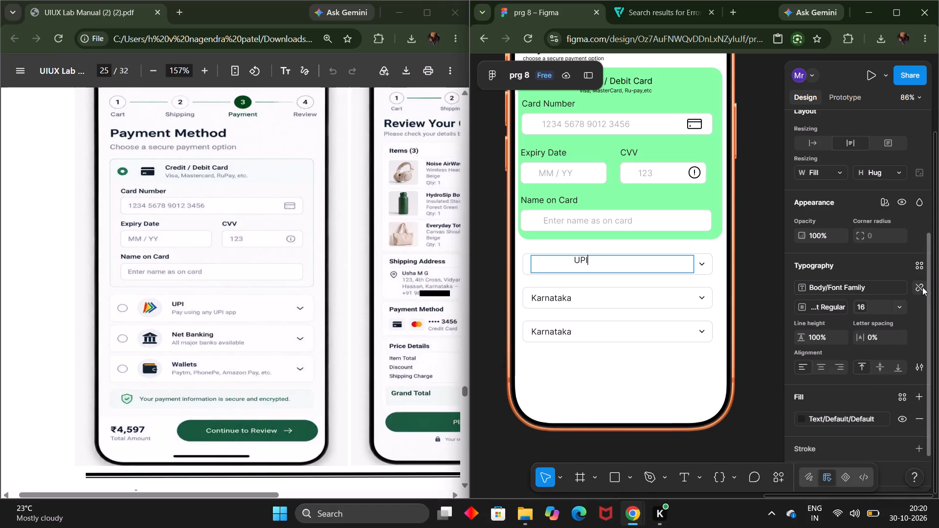
left_click(904, 305)
left_click(887, 226)
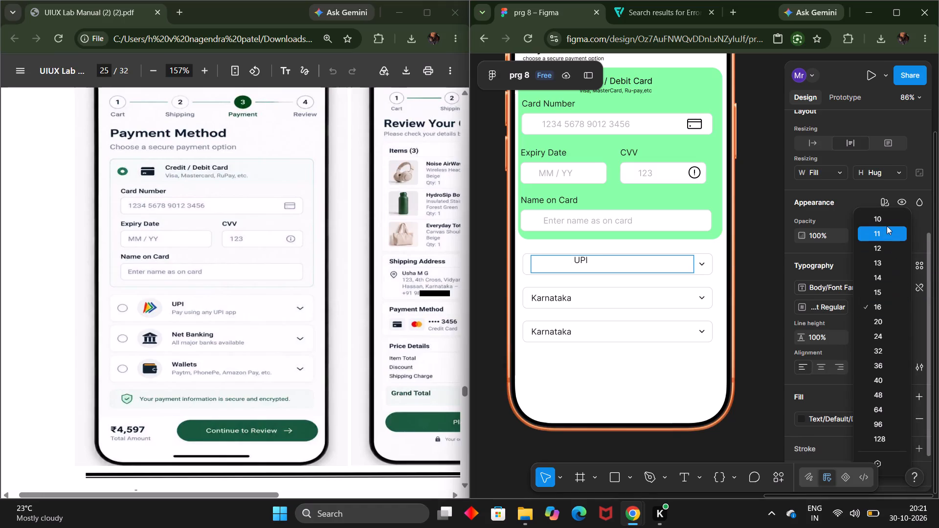
Enter "Pay using any UPI app" after UPI in the smaller text, with a line break before "UPI app".
key("space")
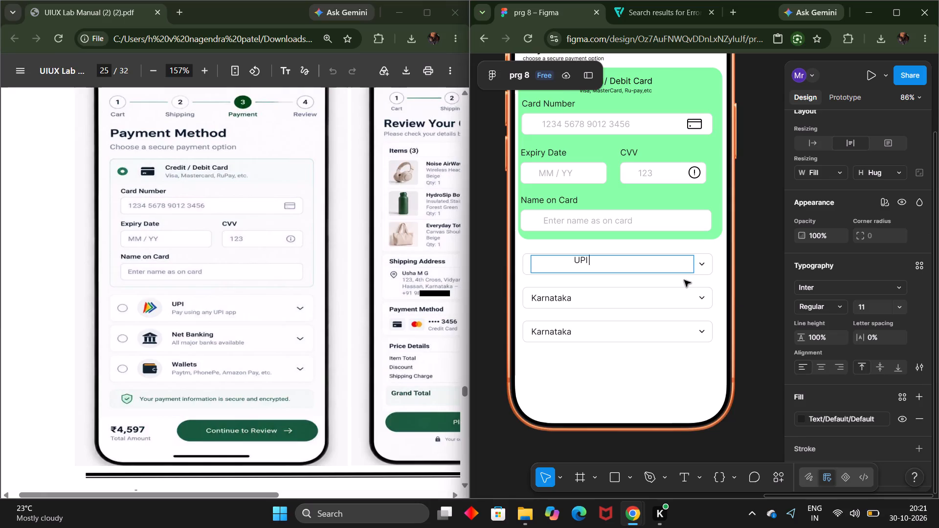
type("Pay")
key("space")
type("using")
key("space")
type("any upai")
key("BackSpace")
key("BackSpace")
key("BackSpace")
key("BackSpace")
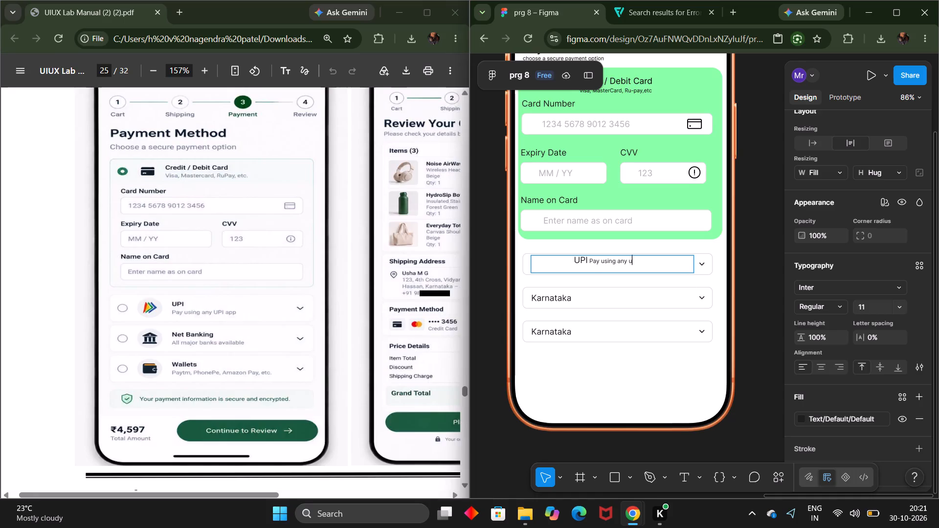
key("shift+Return")
type("UPI")
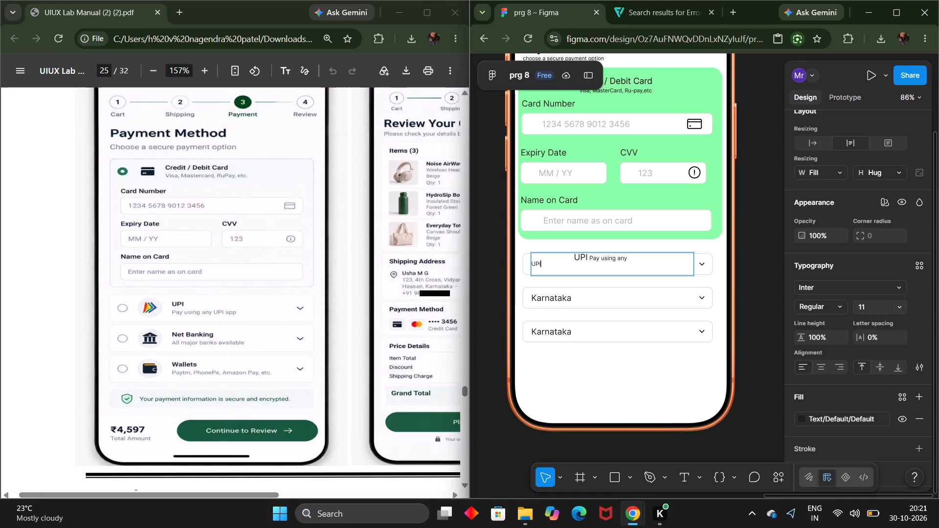
key("space")
type("app")
Move "Pay using any" onto its own line below UPI and indent it with twenty-two leading spaces.
left_click(590, 255)
key("Return")
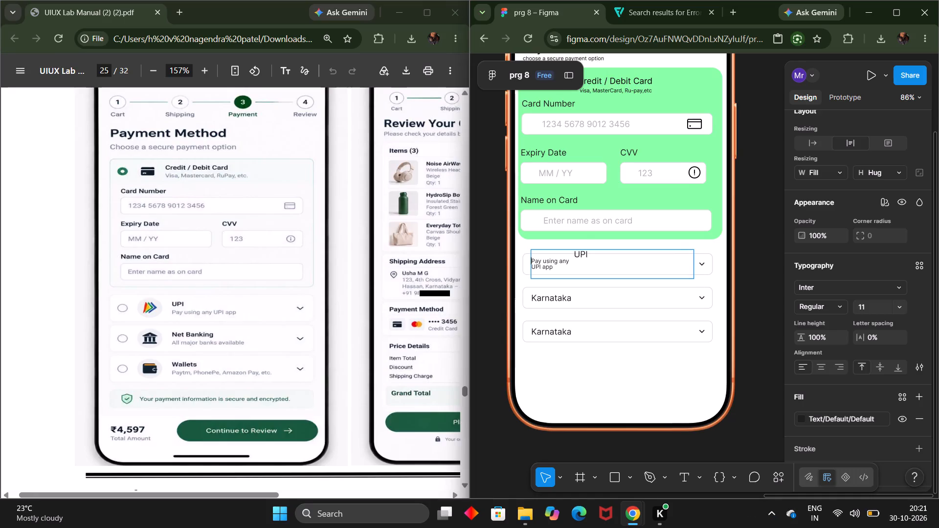
key("space")
key("space")
key("space")
key("space")
key("space")
key("space")
key("space")
key("space")
key("space")
key("space")
key("space")
key("space")
key("space")
key("space")
key("space")
key("space")
key("space")
key("space")
key("space")
key("space")
key("space")
key("space")
Insert two line breaks above UPI to lower it in the dropdown, and re-indent it above "Pay using any".
left_click(573, 253)
key("Return")
key("Return")
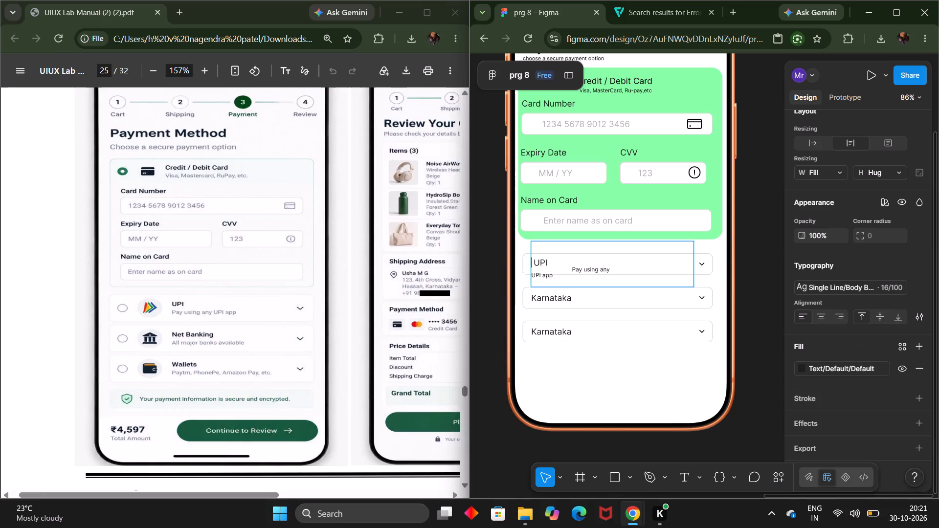
key("BackSpace")
key("space")
key("space")
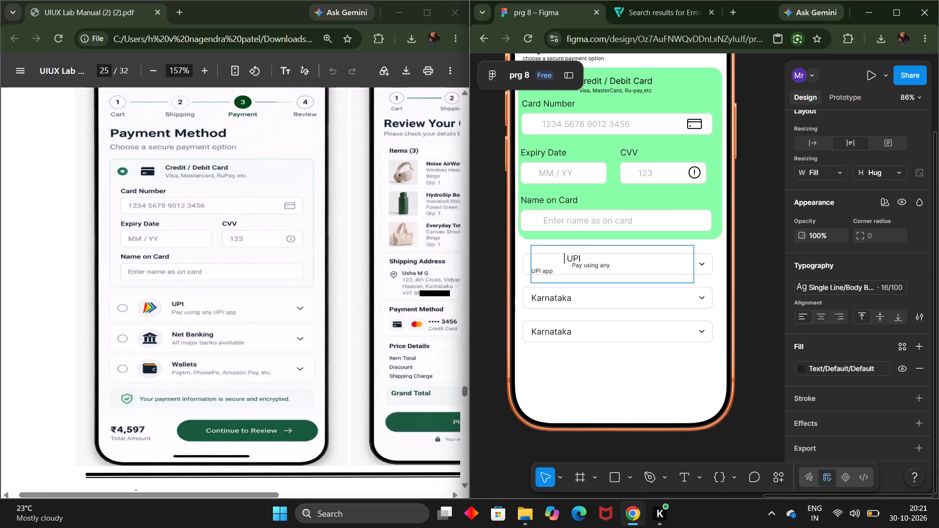
key("Return")
key("space")
key("space")
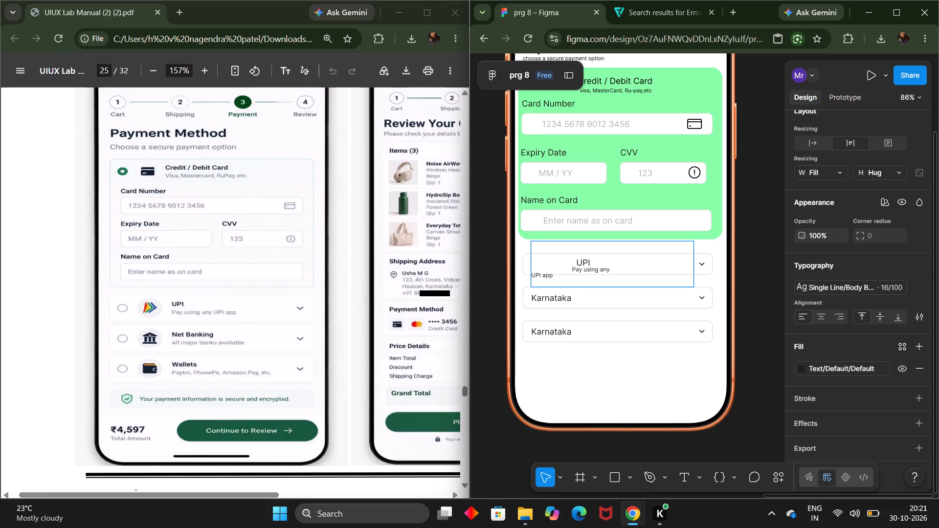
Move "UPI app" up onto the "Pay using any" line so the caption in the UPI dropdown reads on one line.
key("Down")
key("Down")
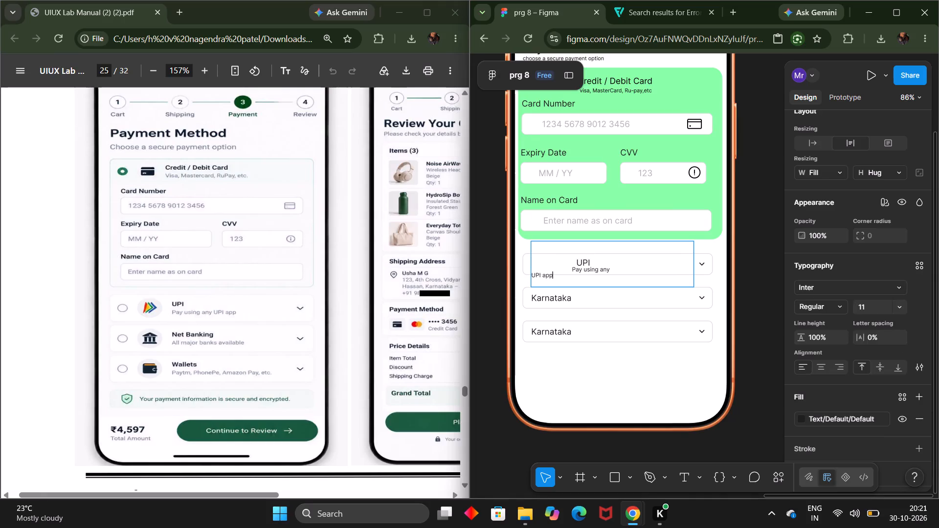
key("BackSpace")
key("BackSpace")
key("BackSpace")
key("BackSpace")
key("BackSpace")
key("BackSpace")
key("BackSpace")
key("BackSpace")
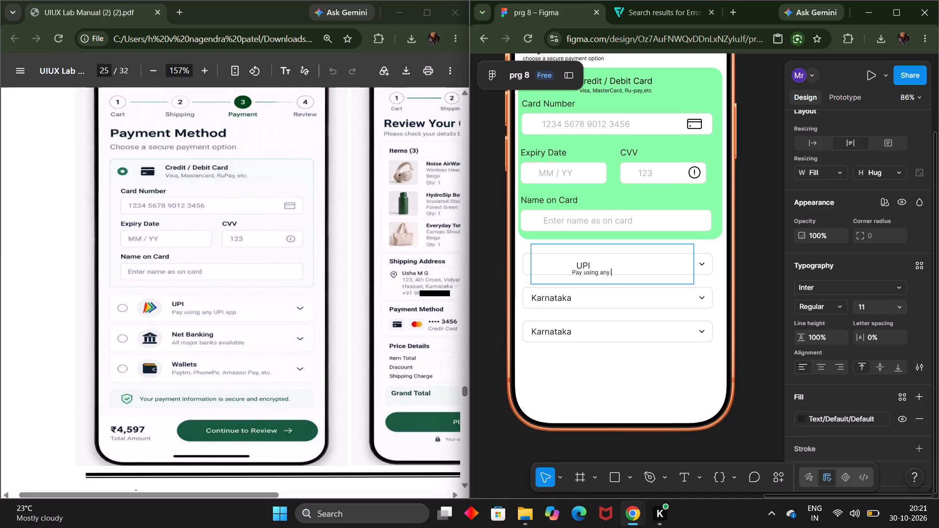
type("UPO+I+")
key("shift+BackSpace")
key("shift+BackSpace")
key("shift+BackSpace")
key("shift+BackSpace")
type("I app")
Delete the leading spaces and one line break directly before UPI to raise it in the first dropdown.
left_click(585, 240)
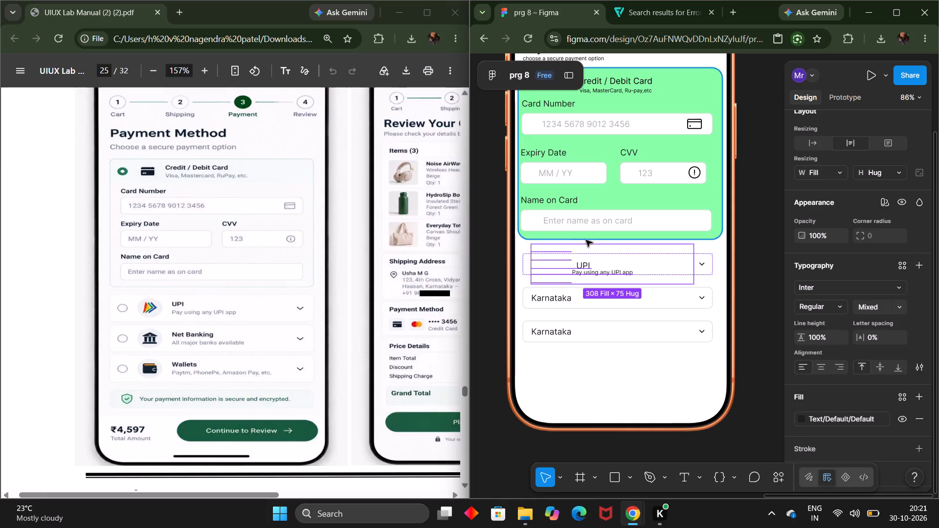
left_click(610, 249)
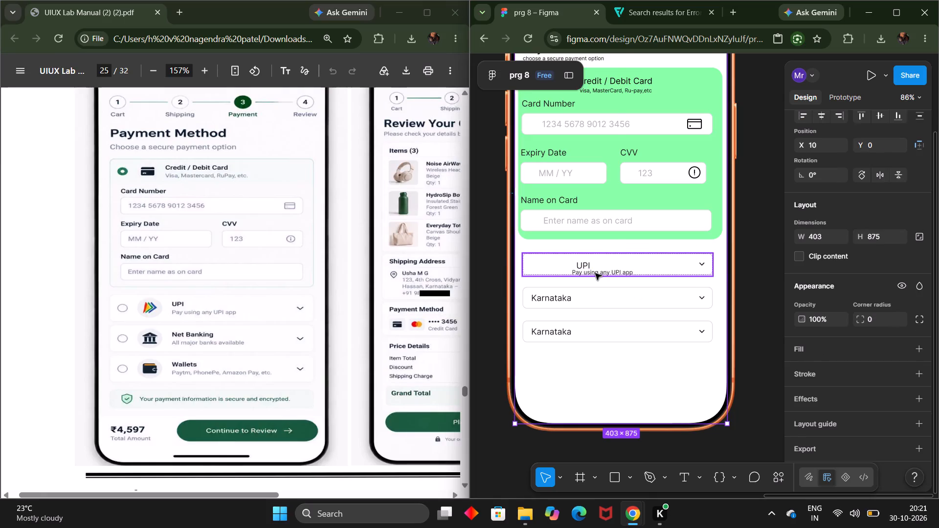
left_click(595, 273)
double_click(585, 264)
double_click(585, 264)
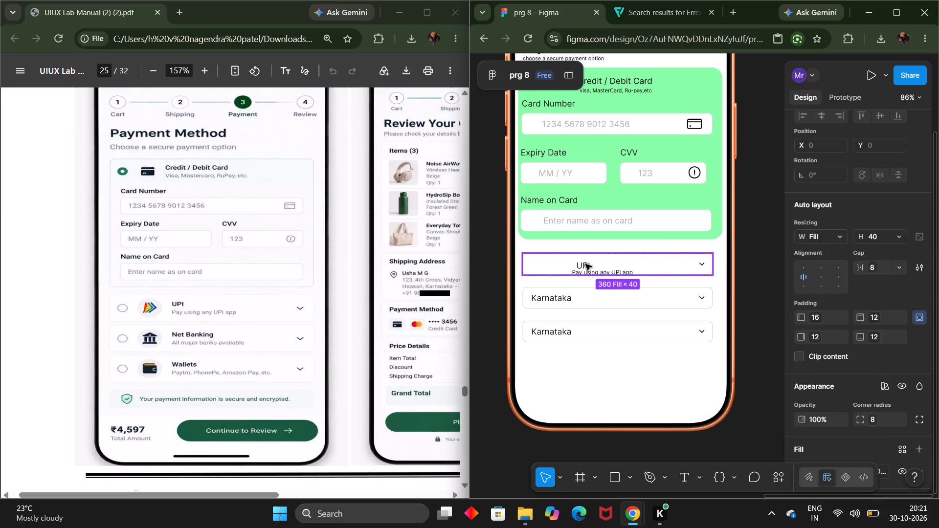
left_click(630, 254)
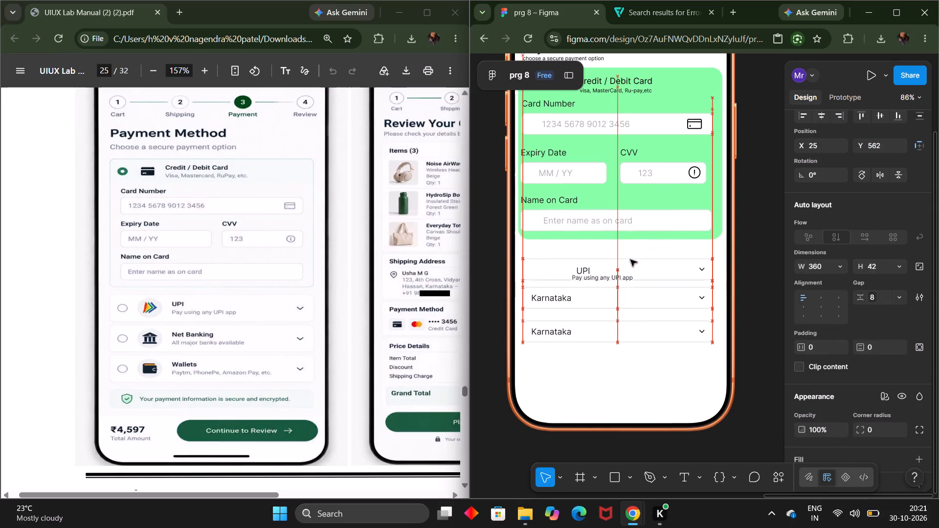
double_click(580, 269)
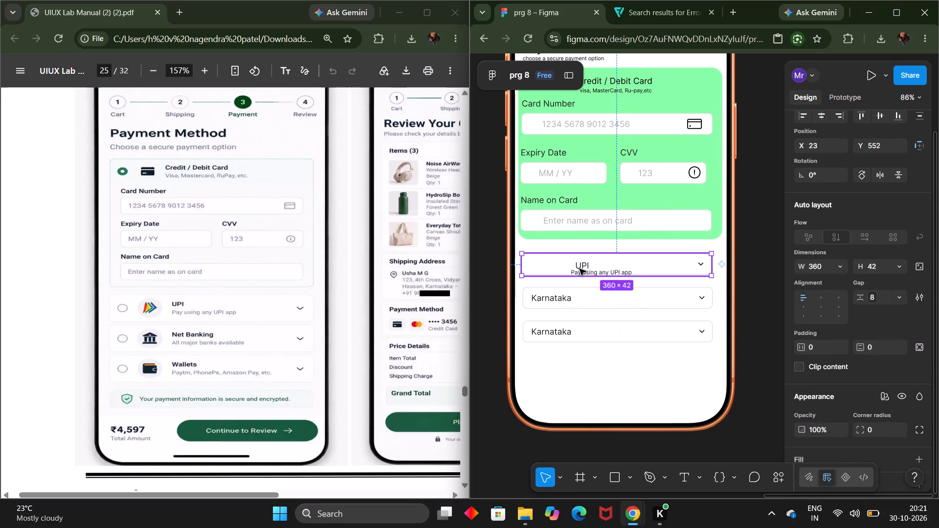
triple_click(574, 264)
double_click(574, 264)
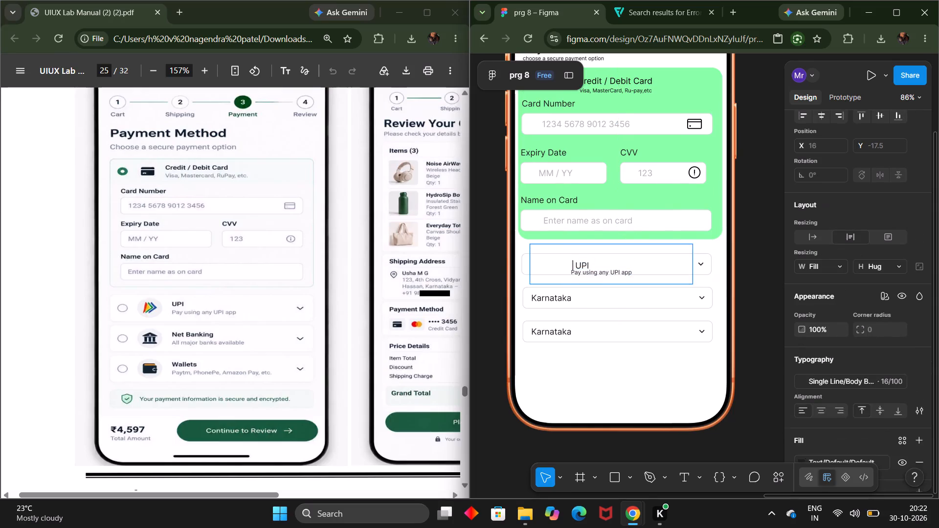
key("BackSpace")
key("BackSpace")
key("BackSpace")
key("BackSpace")
key("BackSpace")
key("BackSpace")
key("BackSpace")
key("BackSpace")
key("BackSpace")
key("BackSpace")
key("BackSpace")
key("BackSpace")
key("BackSpace")
key("BackSpace")
key("BackSpace")
key("BackSpace")
key("BackSpace")
key("BackSpace")
key("BackSpace")
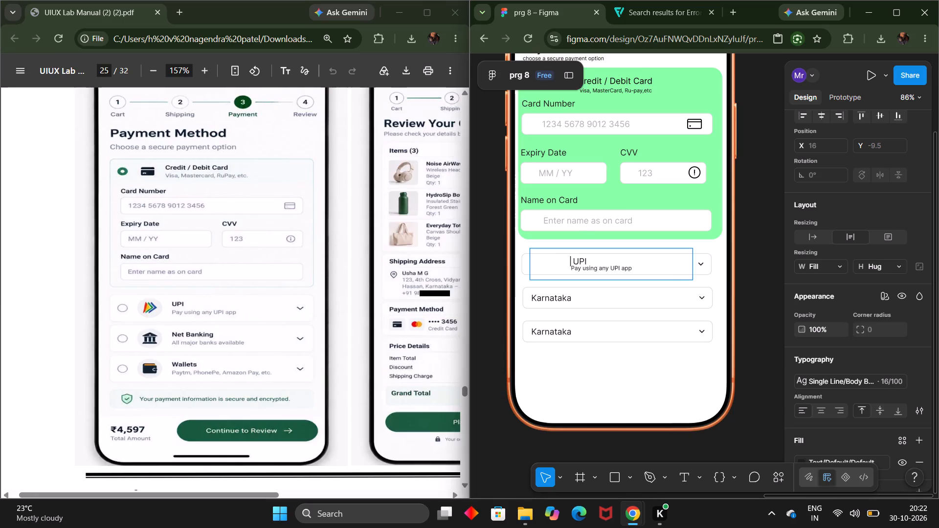
left_click(726, 274)
left_click(755, 289)
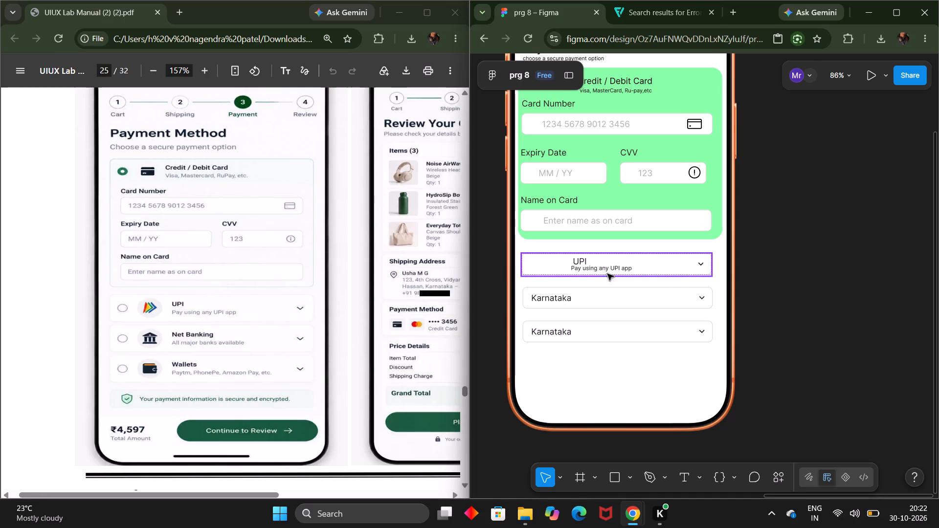
double_click(597, 263)
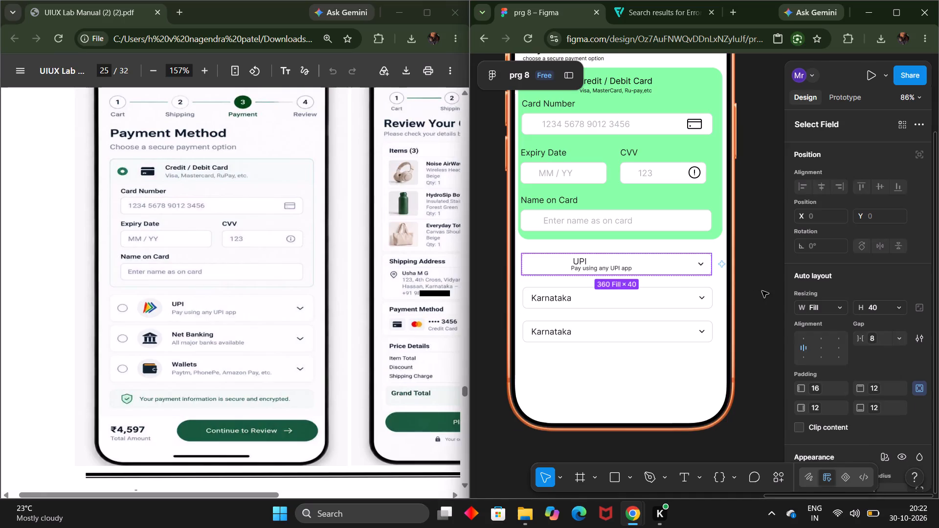
left_click(762, 291)
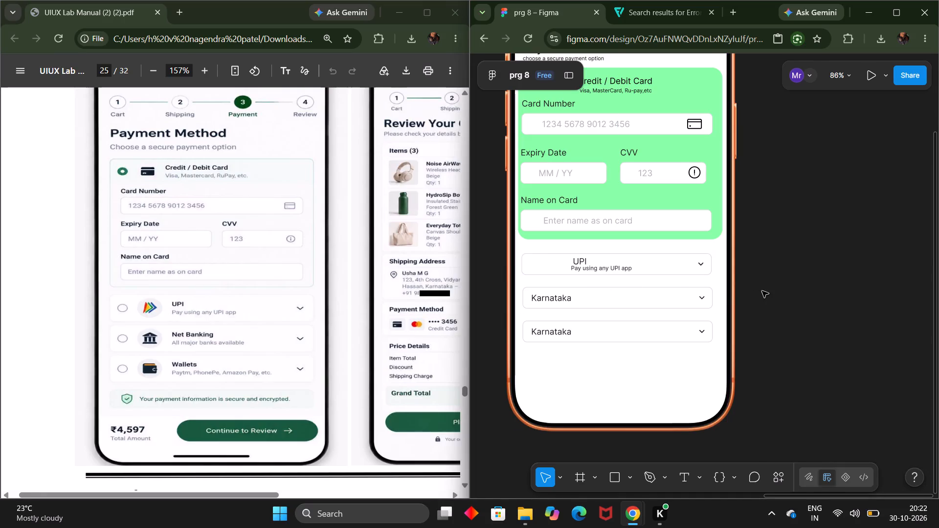
Replace the text of the dropdown below UPI with "Net Banking".
triple_click(567, 296)
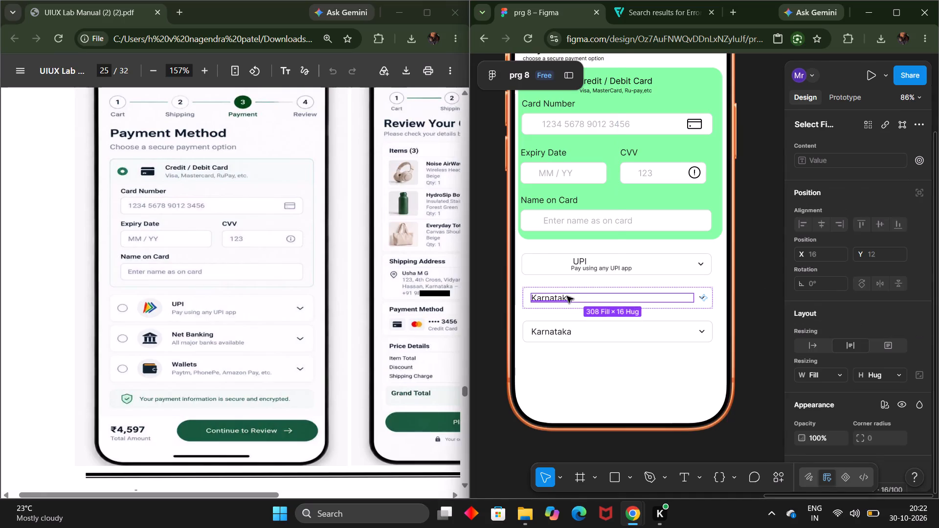
double_click(567, 296)
key("equal")
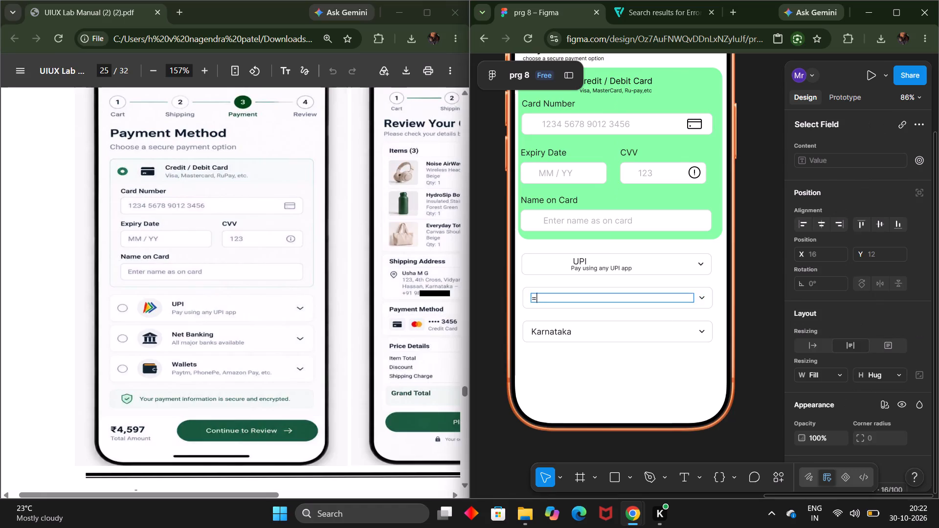
key("BackSpace")
type("NE")
key("BackSpace")
type("et Ban")
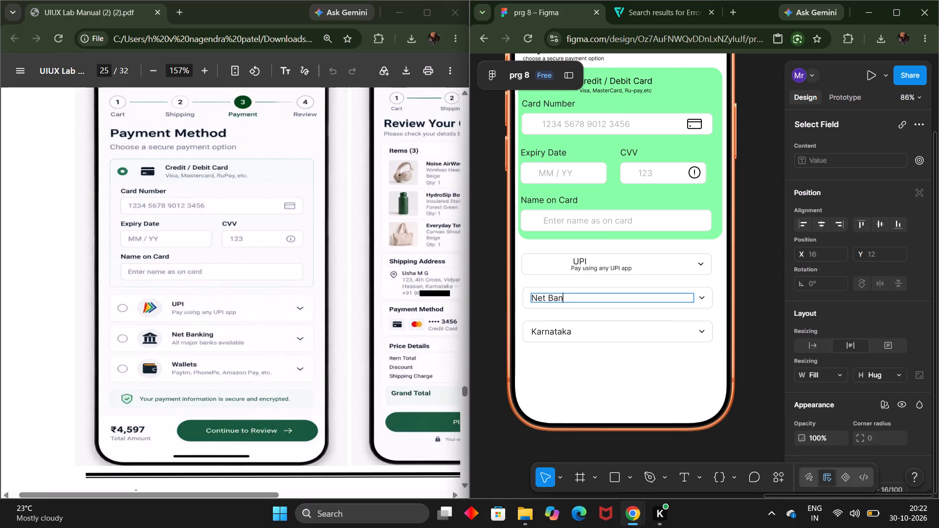
type("in")
key("BackSpace")
key("BackSpace")
type("king")
key("Return")
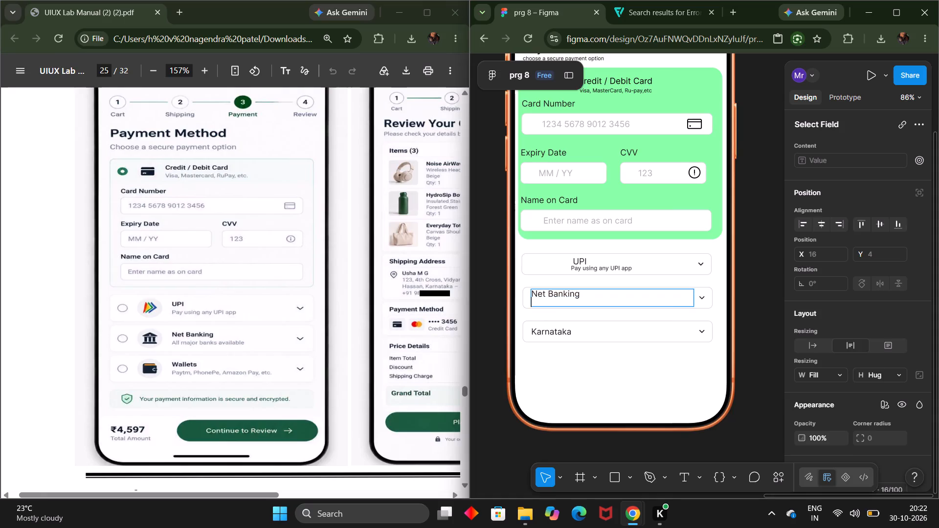
key("BackSpace")
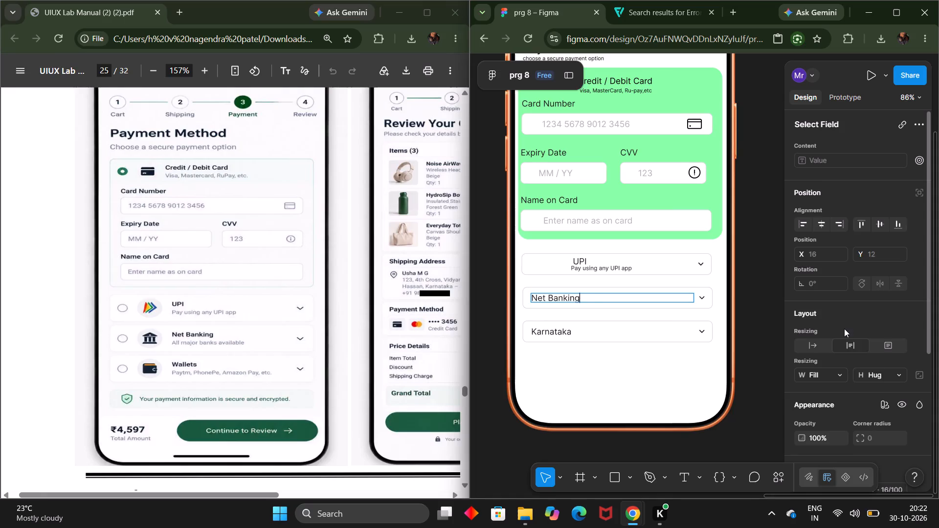
Detach the shared text style at the end of the Net Banking text and open its font size choices.
scroll(844, 329, "down", 1)
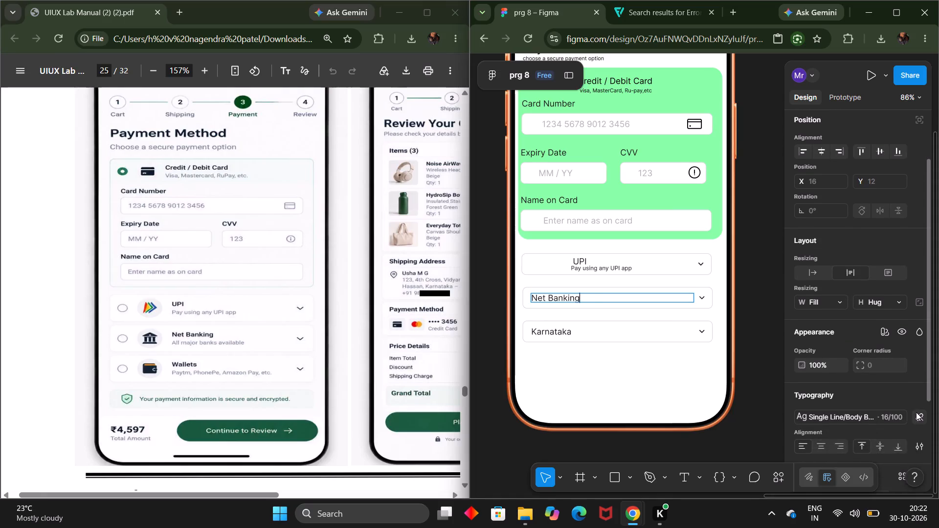
left_click(916, 412)
scroll(893, 402, "down", 1)
left_click(895, 404)
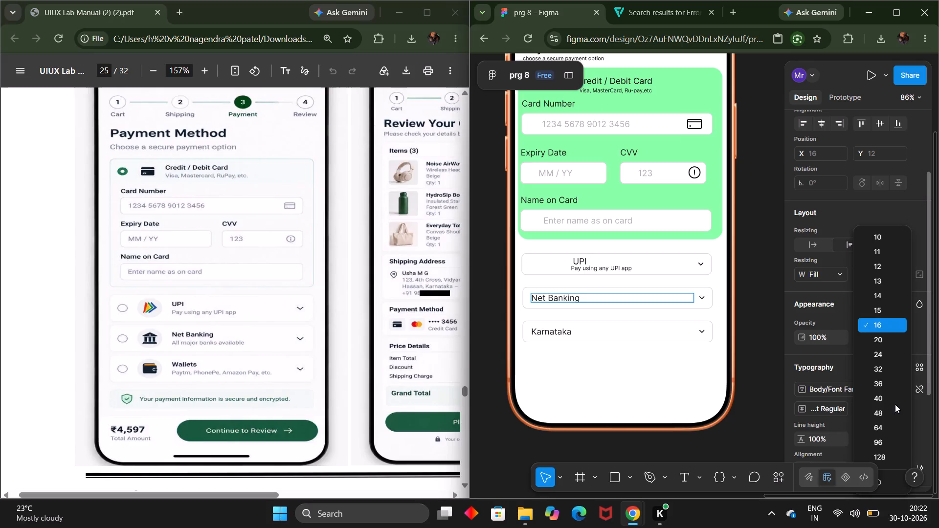
left_click(725, 383)
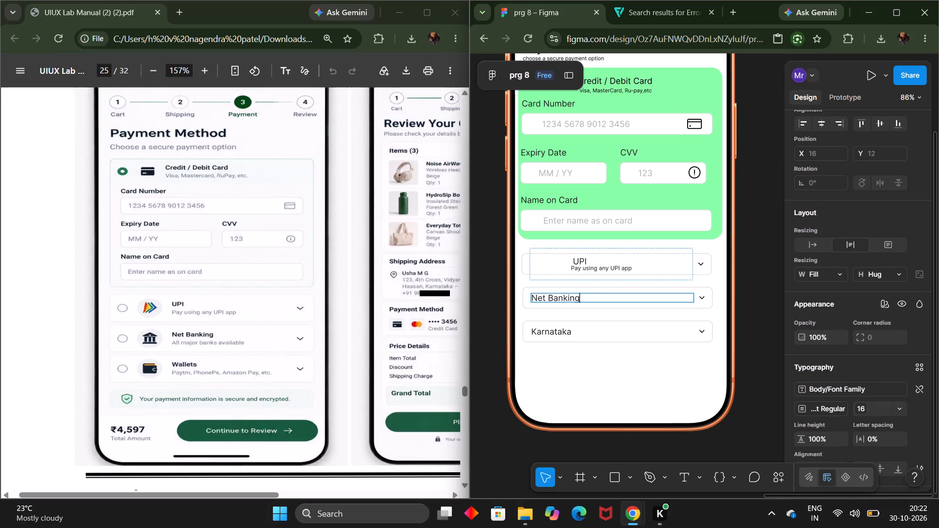
Delete the small "Pay using any UPI app" caption from the first dropdown, keeping only UPI.
double_click(625, 272)
double_click(634, 267)
key("Delete")
key("Delete")
key("Delete")
key("Delete")
key("Delete")
key("Delete")
key("Delete")
key("Delete")
key("Delete")
key("Delete")
key("Delete")
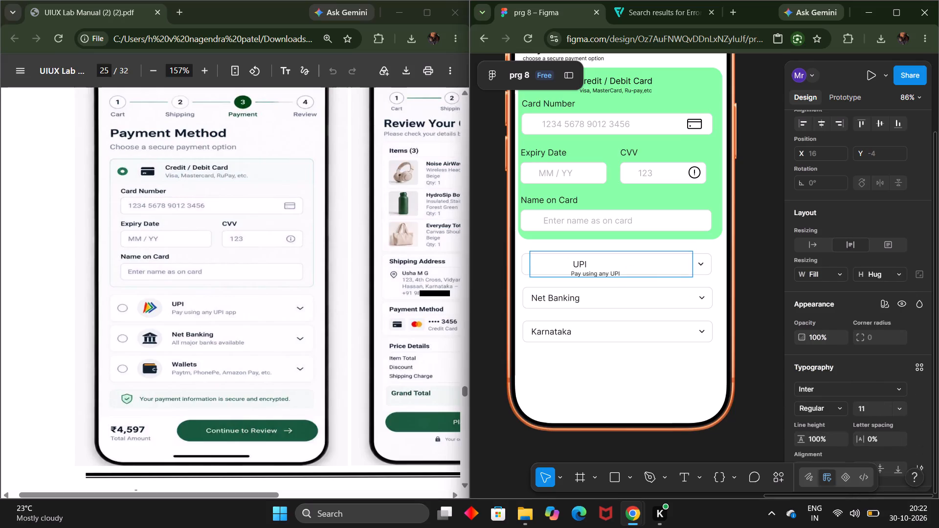
key("BackSpace")
key("BackSpace")
key("BackSpace")
key("BackSpace")
key("BackSpace")
key("BackSpace")
key("BackSpace")
key("BackSpace")
key("BackSpace")
key("BackSpace")
key("BackSpace")
key("BackSpace")
key("BackSpace")
key("BackSpace")
key("BackSpace")
key("BackSpace")
key("BackSpace")
key("BackSpace")
key("BackSpace")
key("BackSpace")
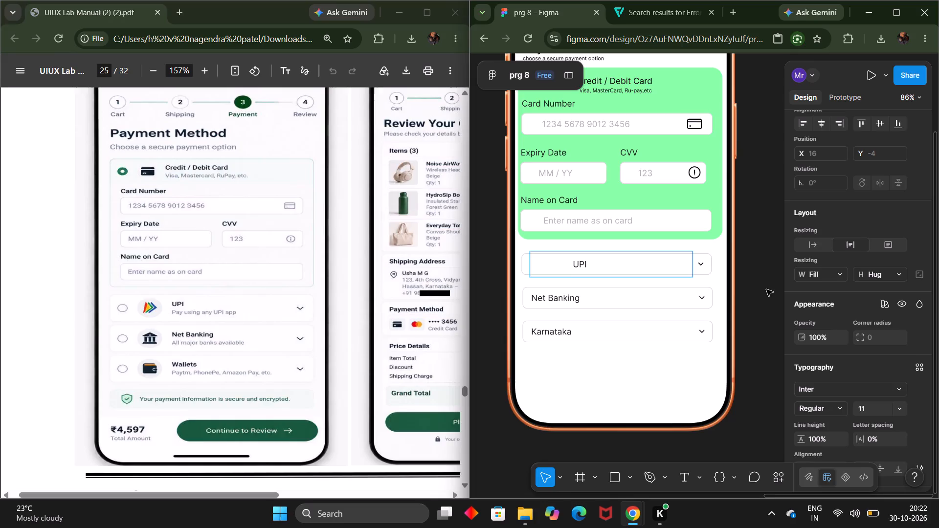
left_click(766, 290)
double_click(766, 290)
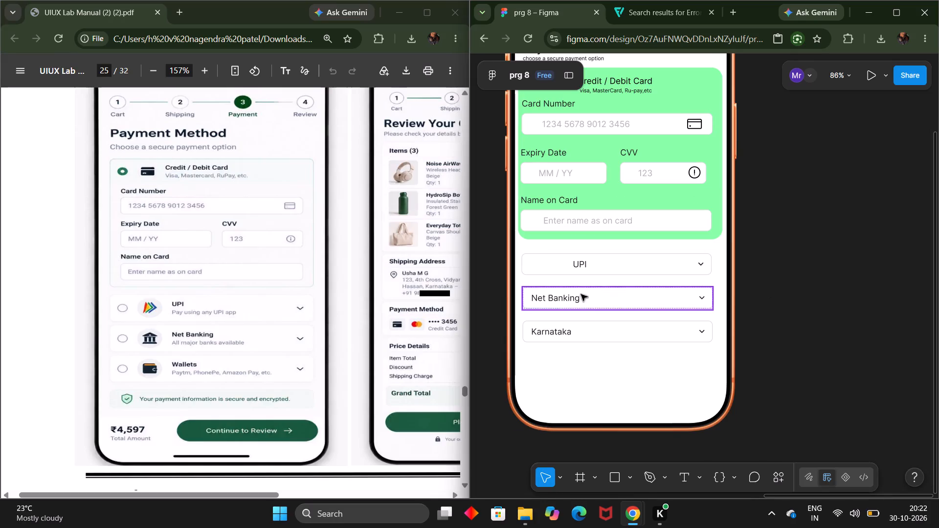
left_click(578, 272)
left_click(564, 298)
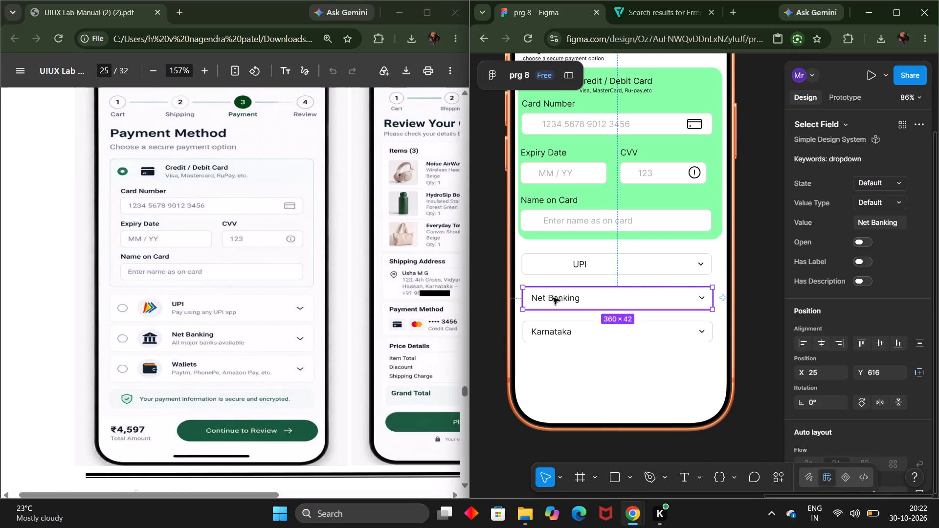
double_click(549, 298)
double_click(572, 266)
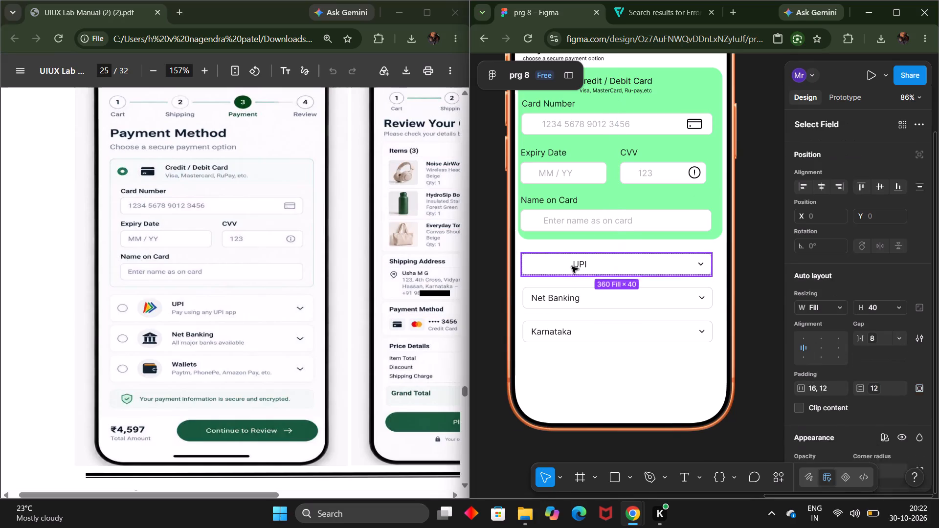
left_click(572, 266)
Draw an ellipse about 22 × 15 before the UPI label inside the first dropdown as its radio marker.
left_click(626, 482)
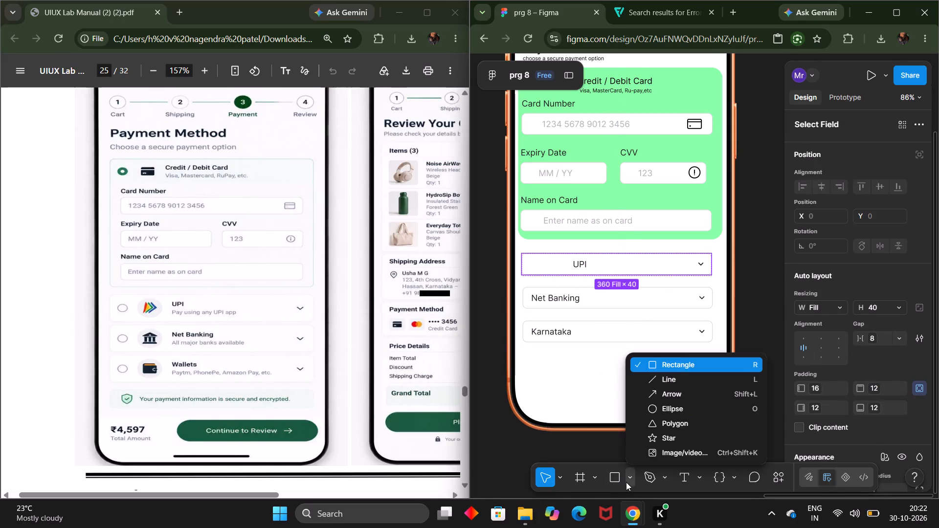
left_click(653, 405)
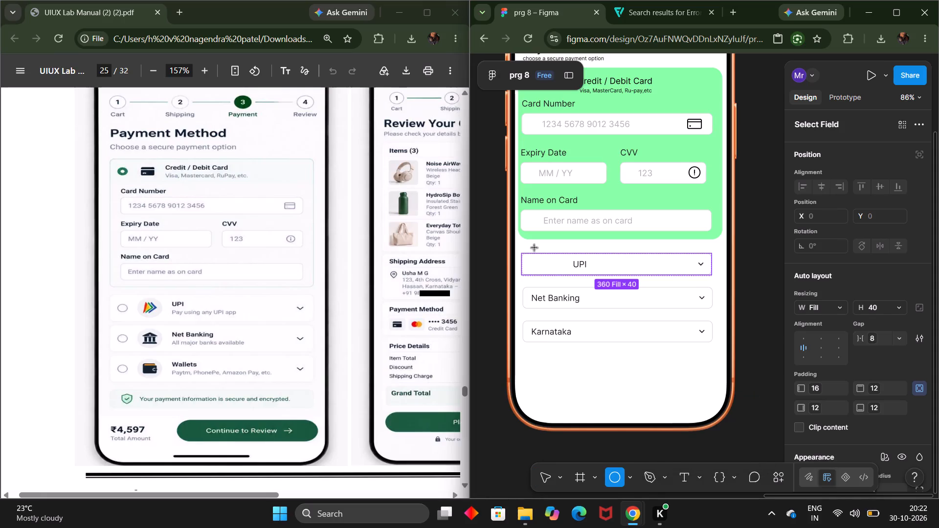
left_click_drag(528, 260, 537, 268)
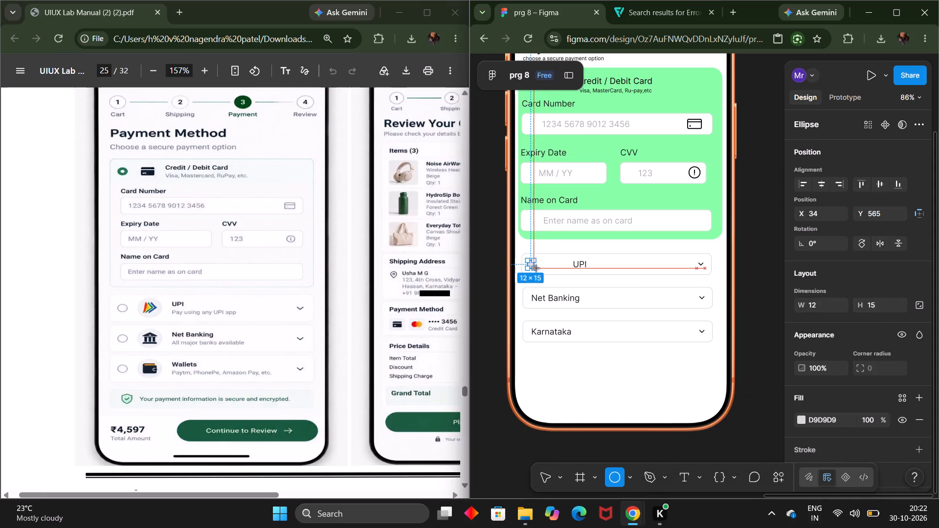
left_click_drag(537, 268, 539, 270)
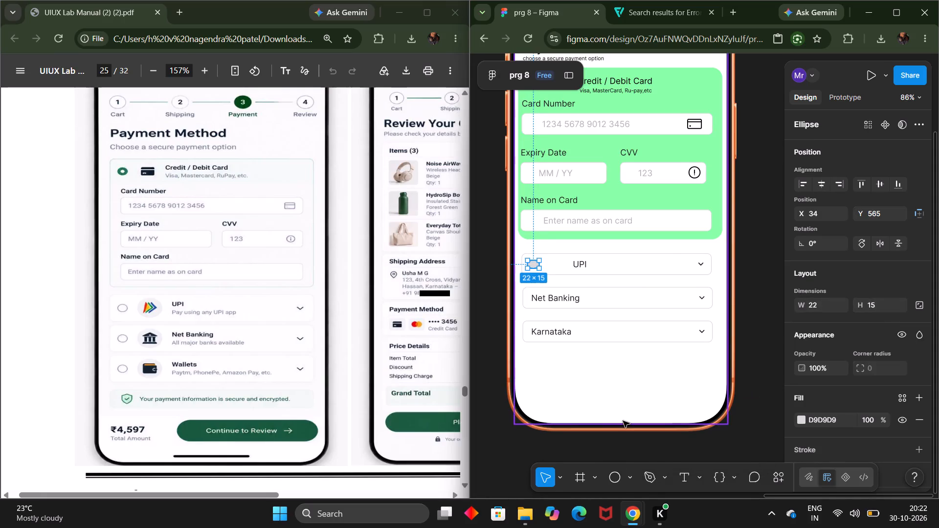
Remove seven leading spaces from the UPI text so the label sits closer to its ellipse marker.
left_click(623, 421)
left_click(759, 459)
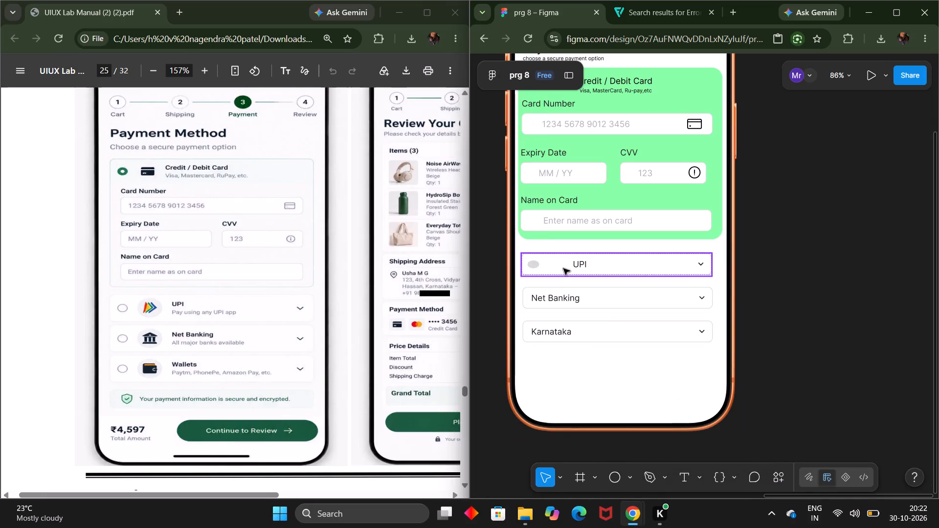
double_click(563, 268)
triple_click(580, 267)
double_click(580, 267)
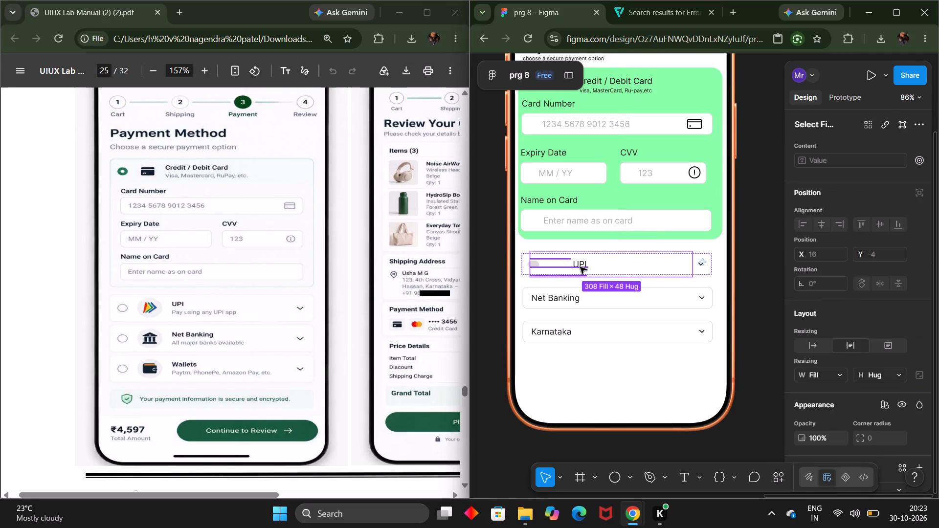
left_click(574, 266)
key("BackSpace")
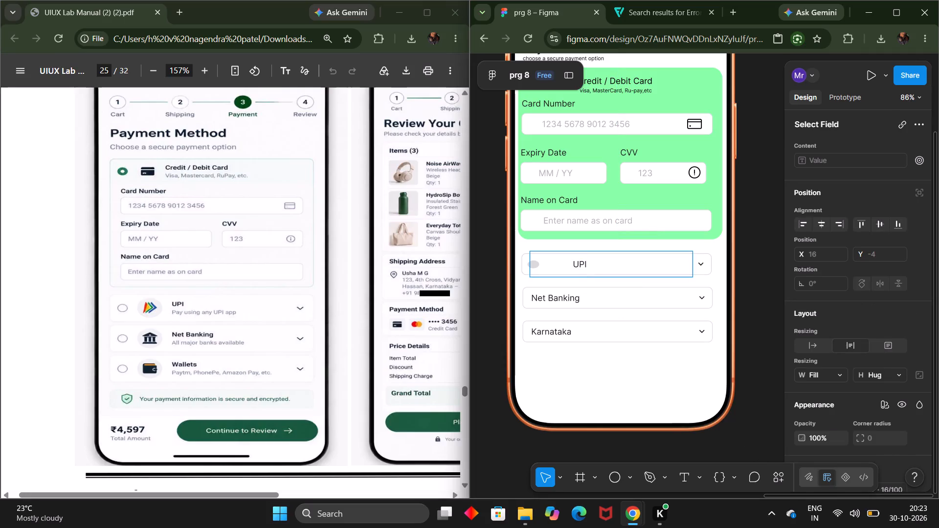
key("BackSpace")
key("BackSpace")
key("BackSpace")
key("BackSpace")
key("BackSpace")
key("BackSpace")
Indent the Net Banking text with 12 leading spaces, leaving room for a marker and roughly lining it up with UPI.
left_click(532, 297)
key("space")
key("space")
key("space")
key("space")
key("space")
key("space")
key("space")
key("space")
key("space")
key("space")
key("space")
key("space")
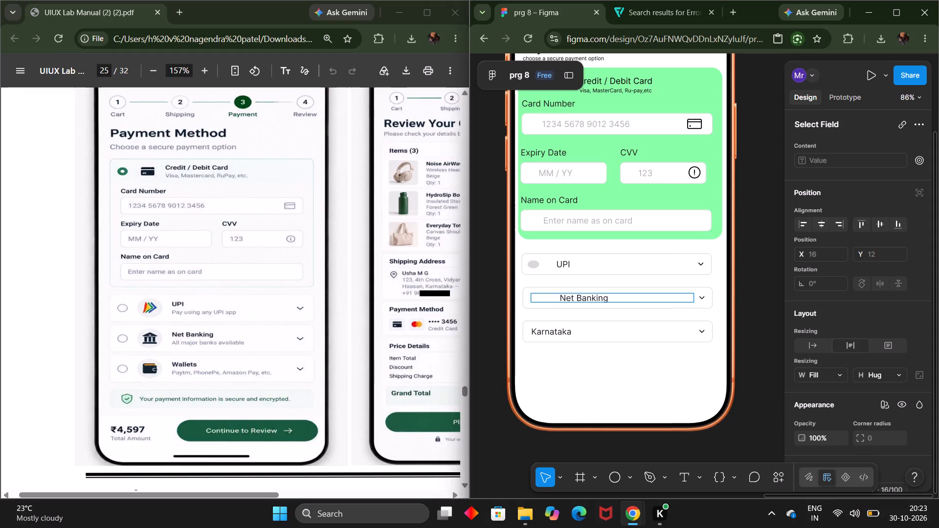
Replace the Karnataka text in the lowest dropdown with "Wallets".
double_click(537, 335)
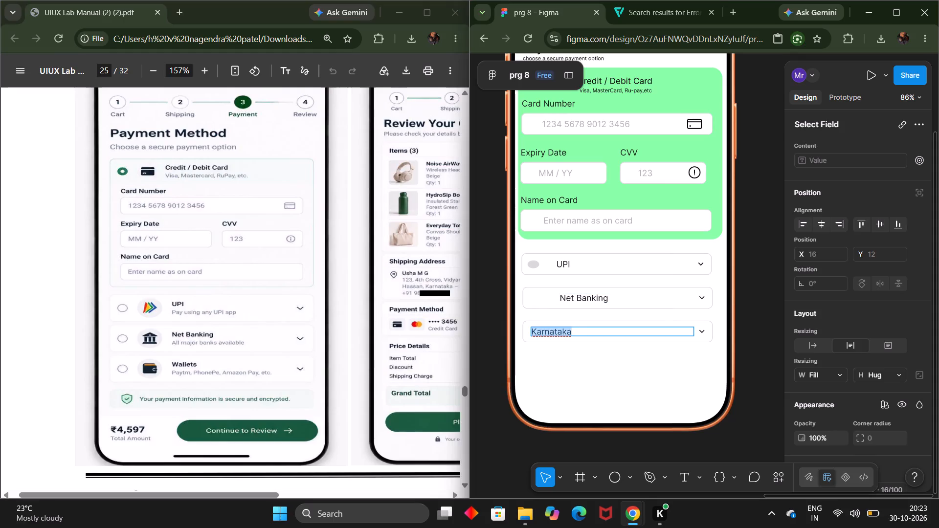
key("BackSpace")
type("Es")
key("BackSpace")
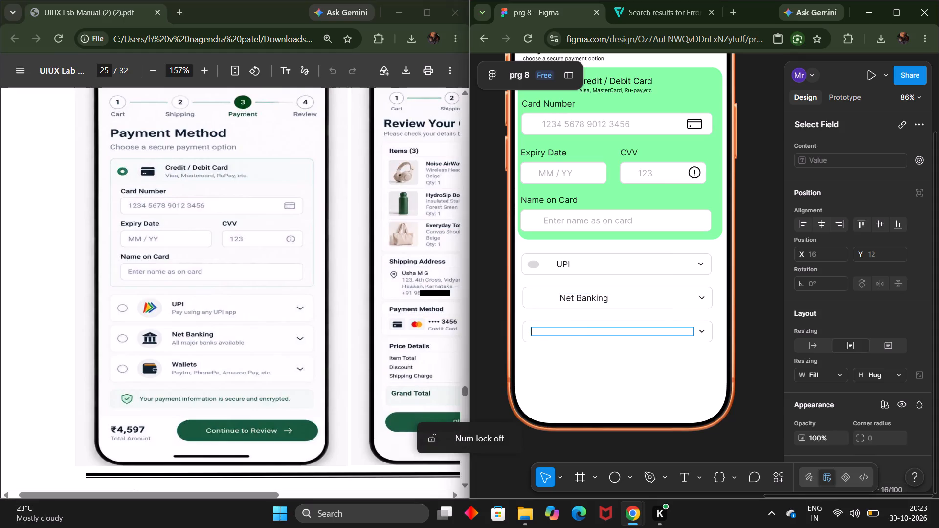
key("shift+w")
type("allets")
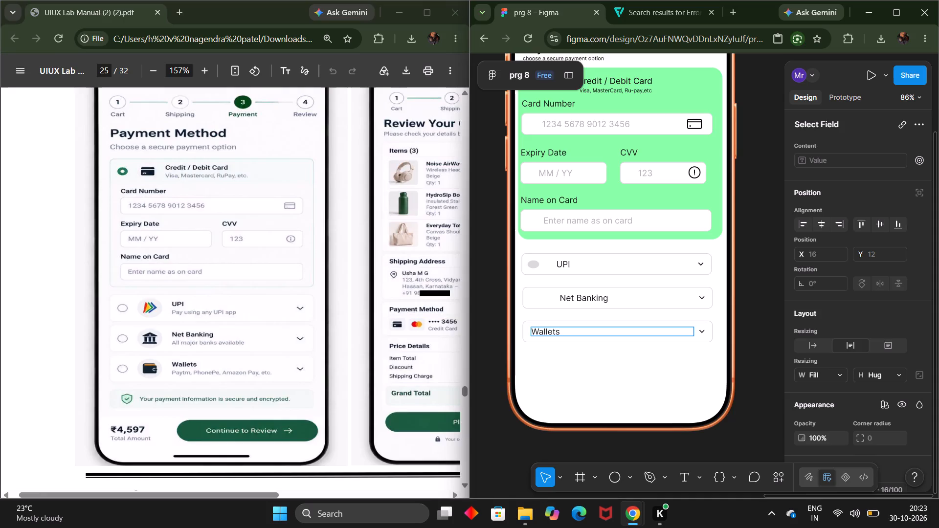
left_click(709, 272)
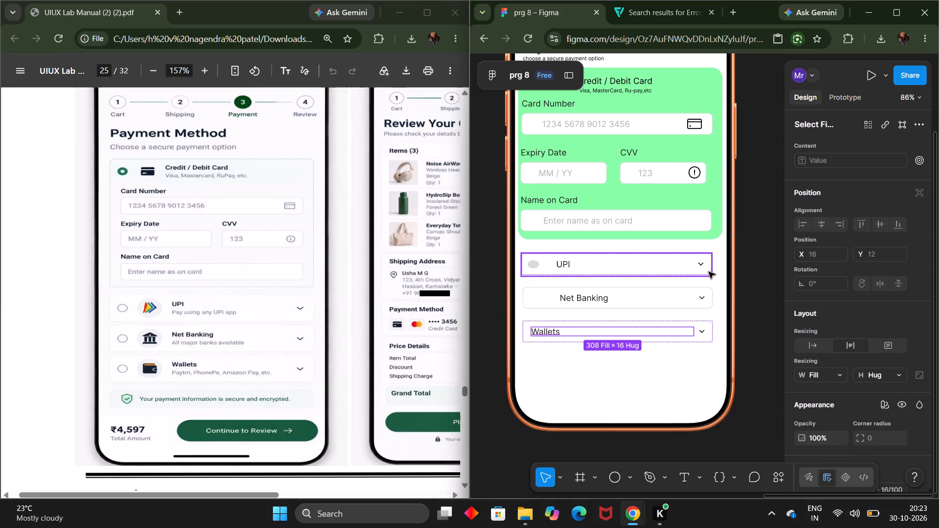
Resize the UPI dropdown to 360 × 56 and shift it to X 25, in line with the dropdowns below.
left_click(678, 276)
left_click_drag(678, 276, 676, 283)
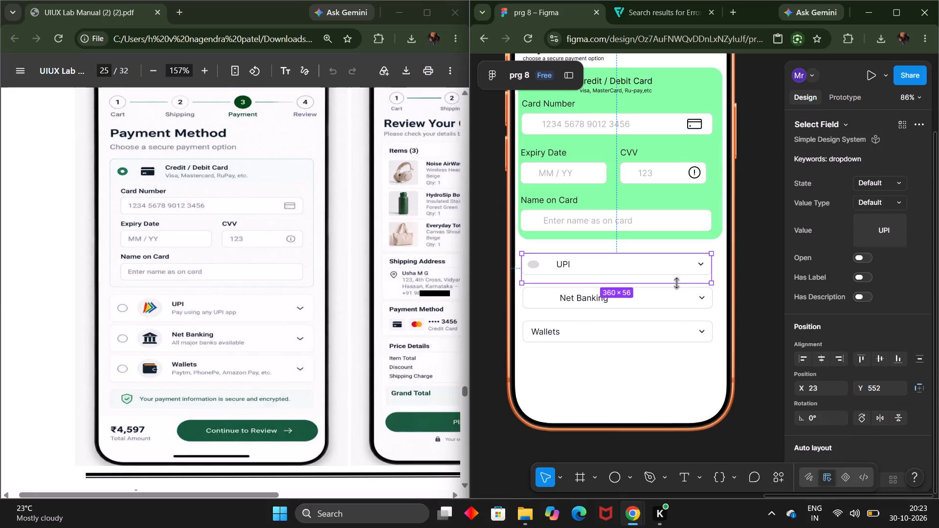
double_click(675, 259)
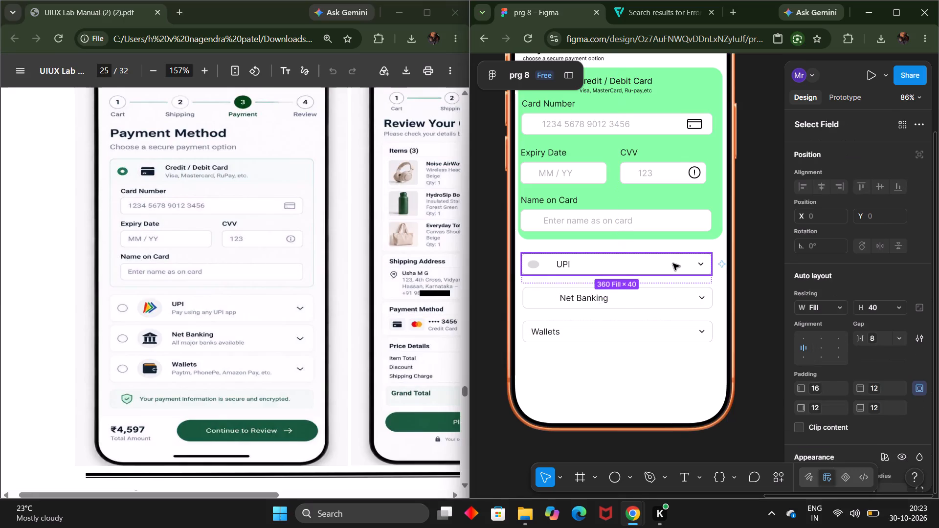
left_click(671, 269)
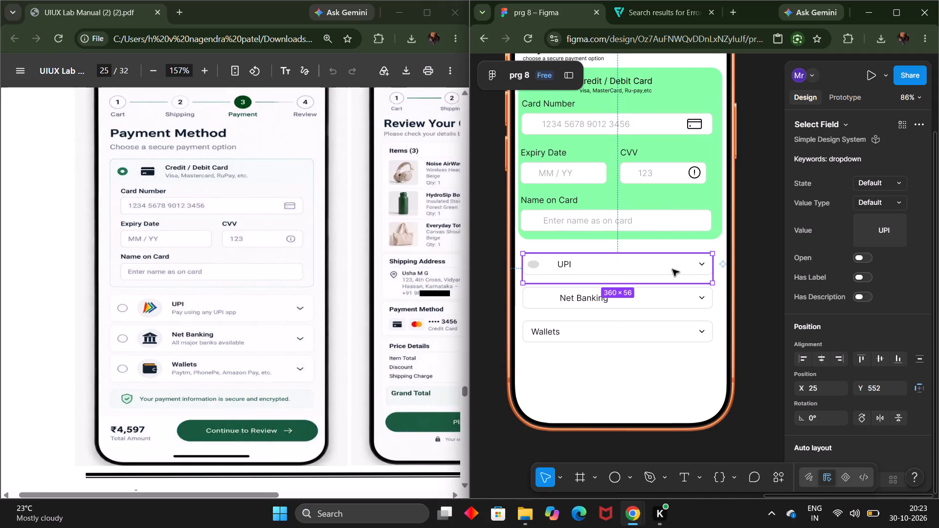
left_click(748, 298)
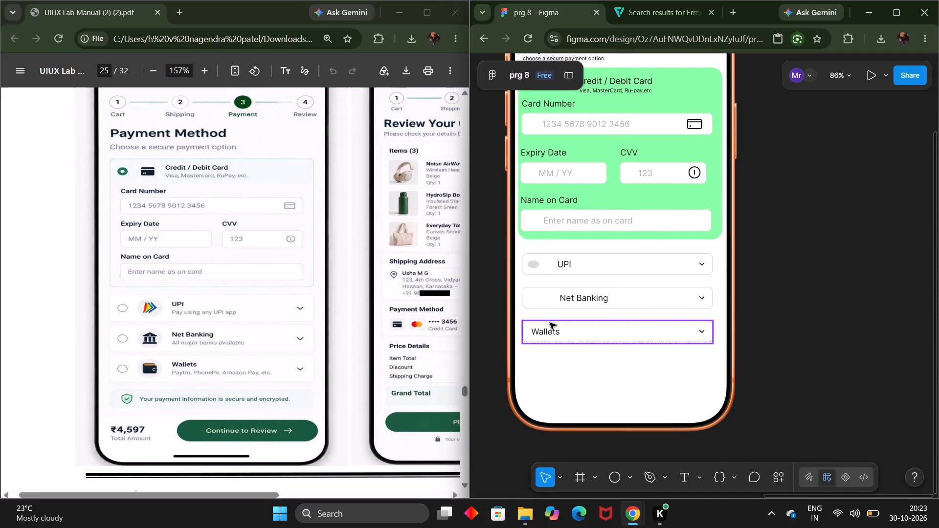
Indent the Wallets text with leading spaces so it roughly lines up with the Net Banking label.
double_click(545, 327)
double_click(532, 332)
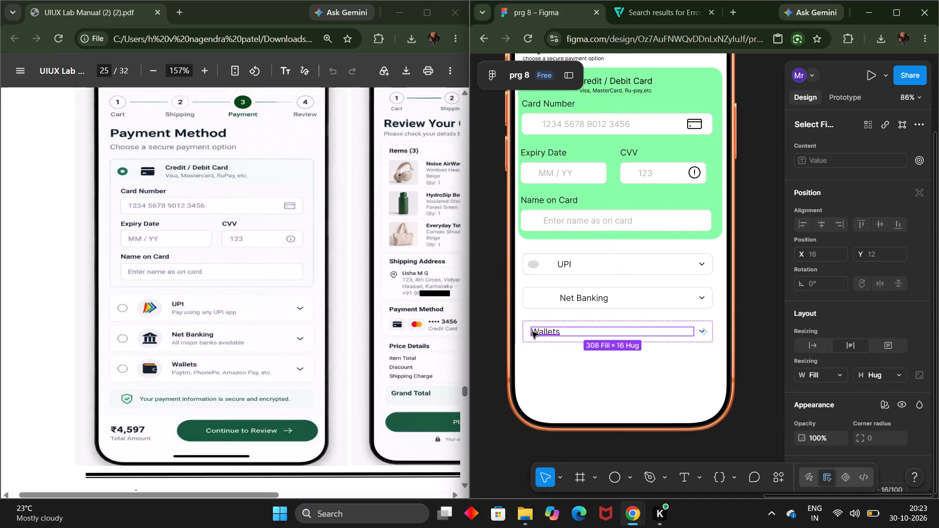
left_click(532, 332)
triple_click(532, 332)
left_click(532, 332)
key("space")
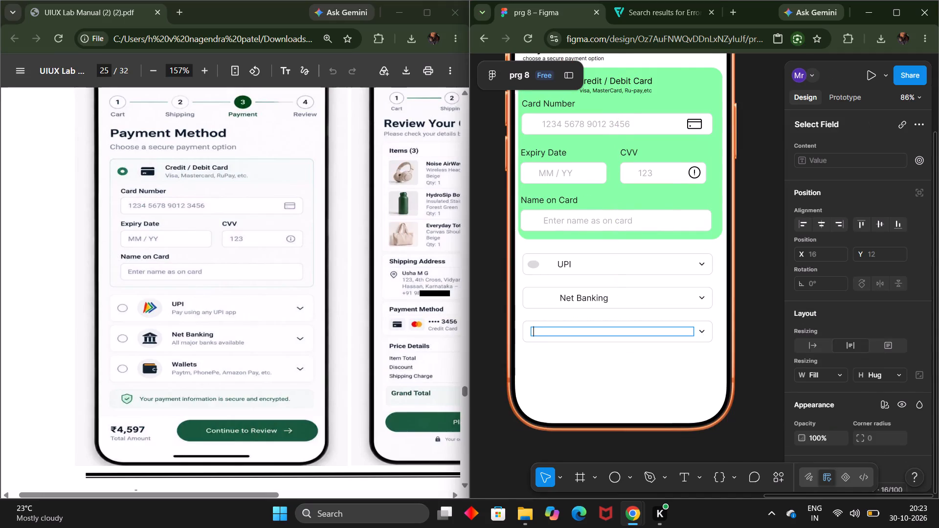
key("ctrl+z")
key("Left")
key("space")
key("space")
key("space")
key("space")
key("space")
key("space")
key("space")
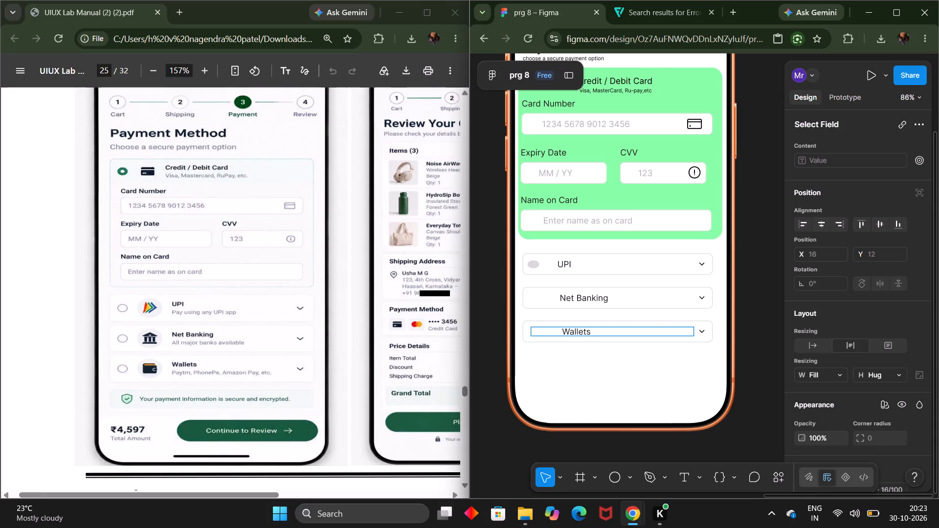
left_click(528, 266)
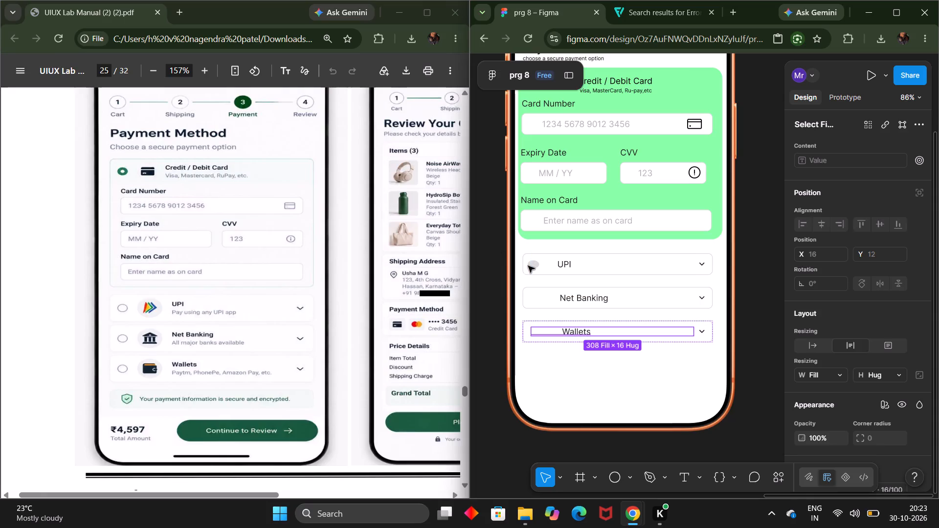
Copy the UPI ellipse marker and place the duplicate before Net Banking at about X 39, Y 630.
left_click(533, 265)
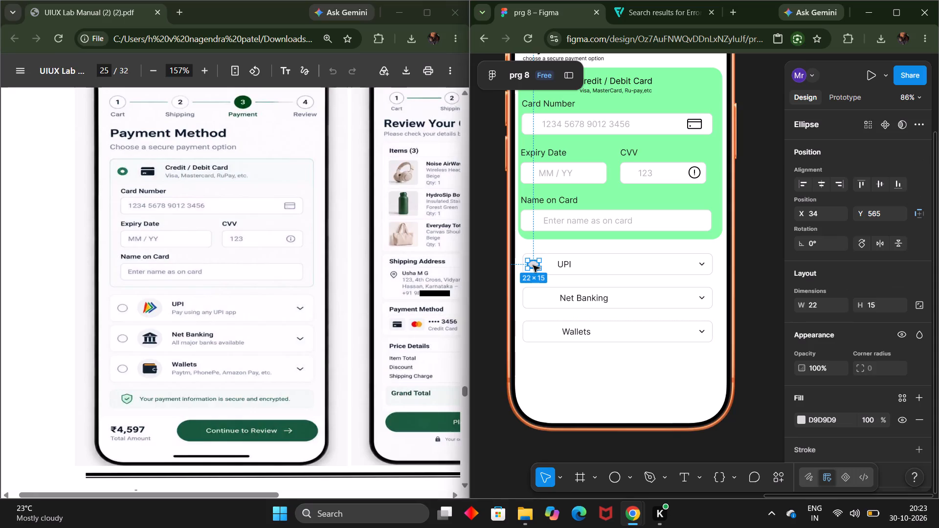
key("ctrl+c")
key("ctrl+v")
left_click_drag(533, 265, 536, 309)
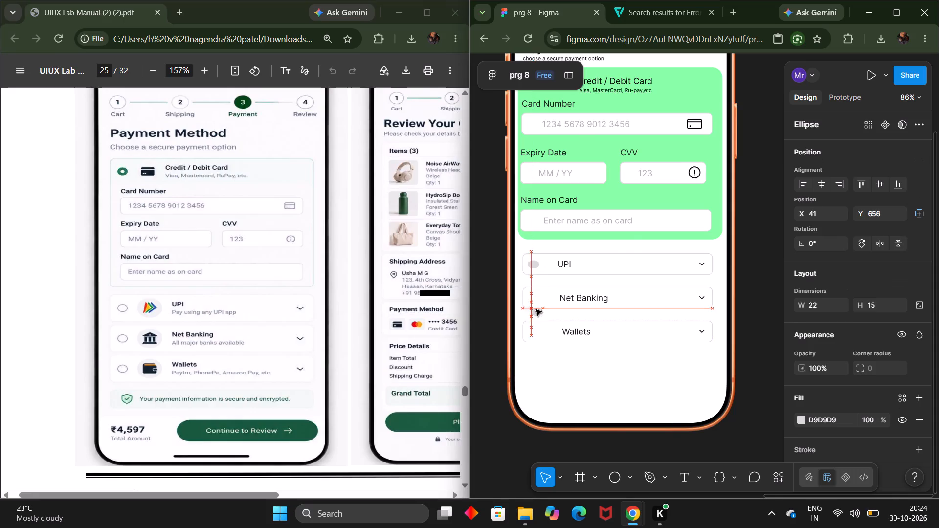
left_click_drag(536, 309, 534, 302)
left_click(534, 302)
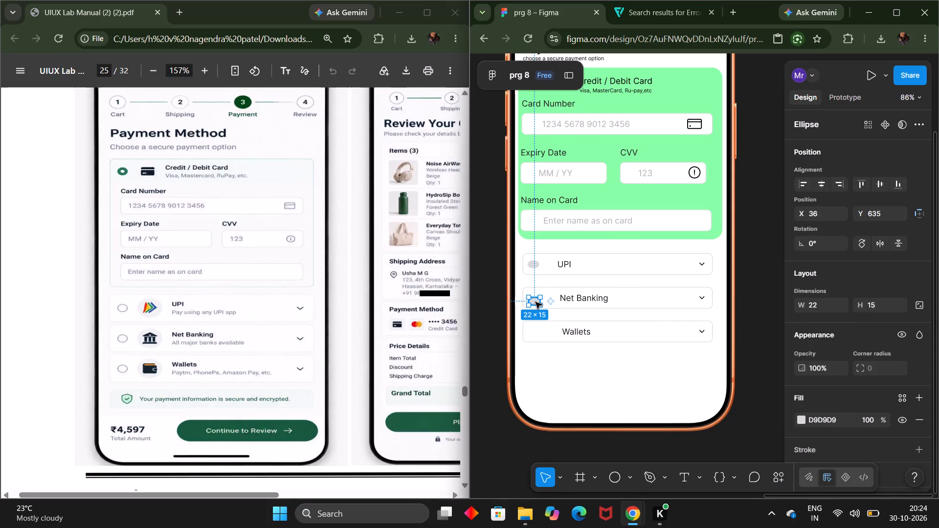
left_click(535, 302)
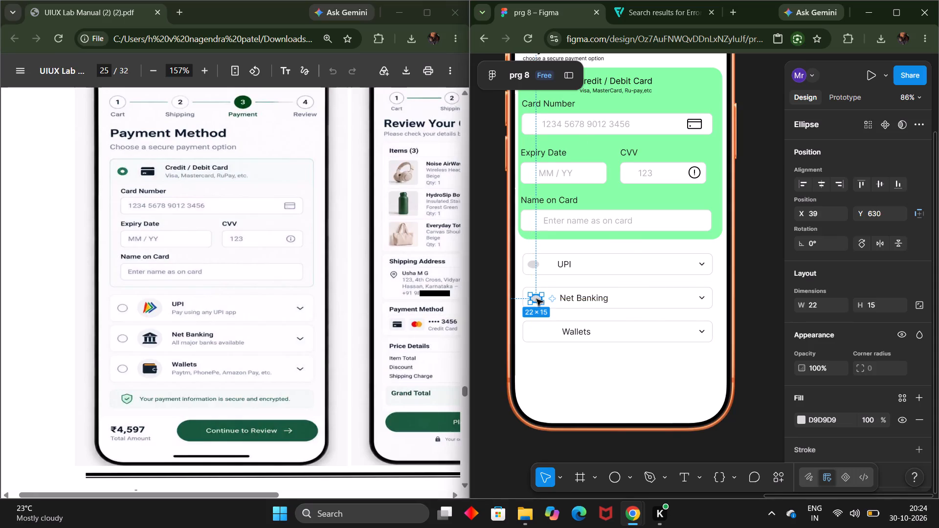
Duplicate the Net Banking ellipse marker and place the copy before the Wallets label inside its dropdown.
key("ctrl+c")
key("ctrl+v")
left_click_drag(537, 299, 538, 316)
left_click(538, 316)
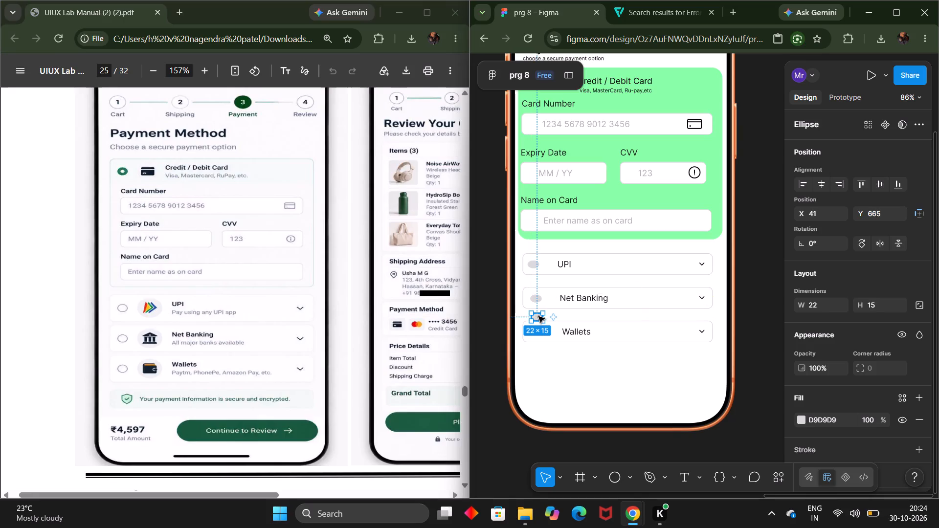
left_click_drag(538, 316, 538, 330)
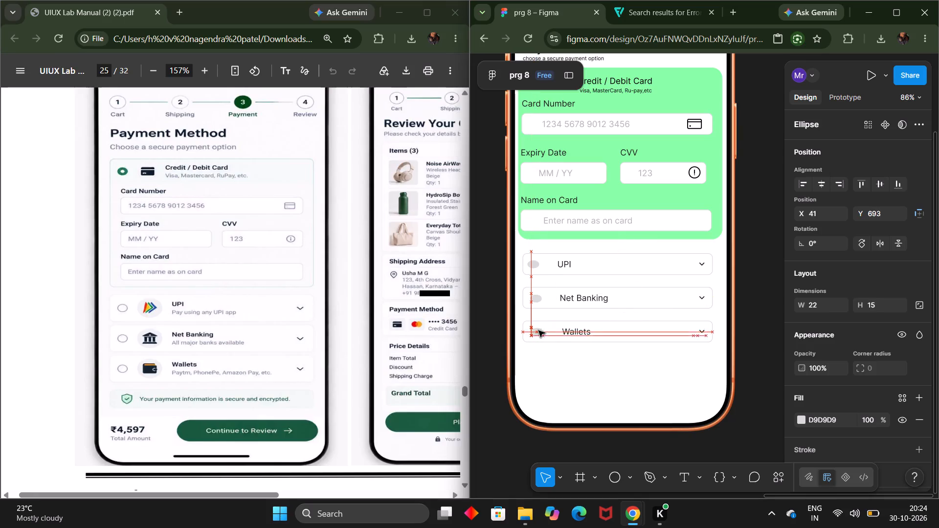
left_click_drag(538, 330, 539, 330)
left_click(755, 377)
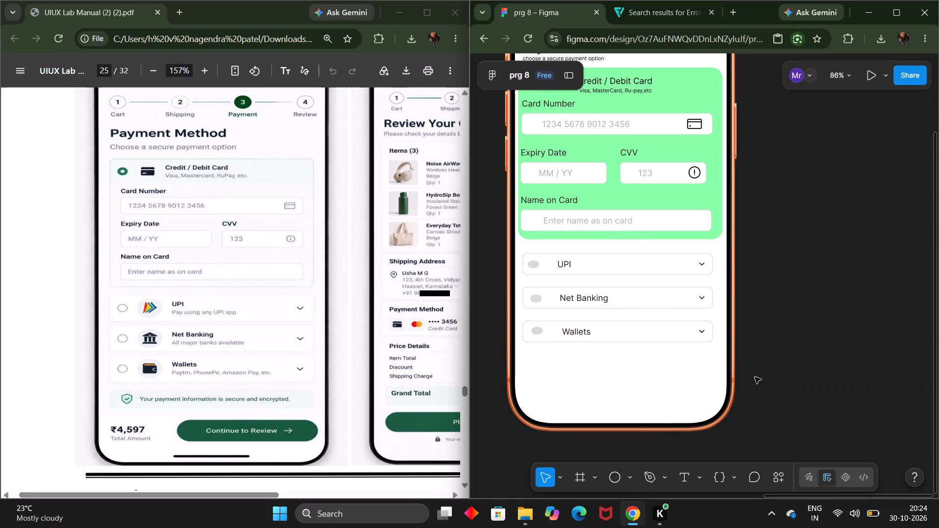
Shift the Wallets marker slightly toward its dropdown's starting edge and the Net Banking marker to about X 30, Y 629.
left_click(539, 331)
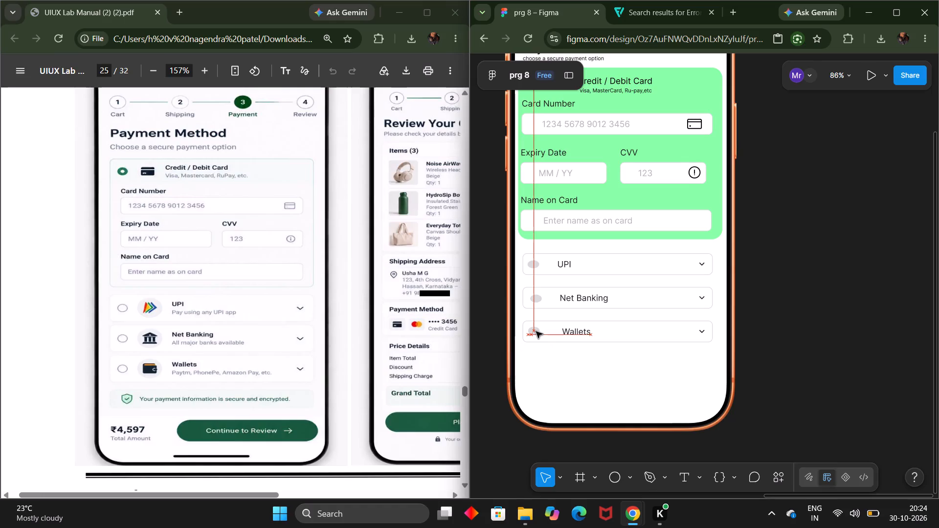
left_click(535, 296)
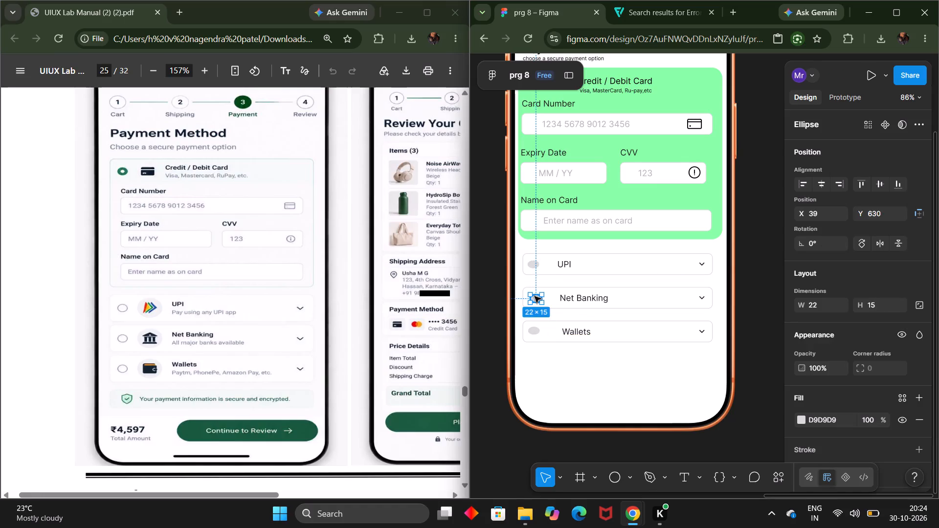
left_click(778, 382)
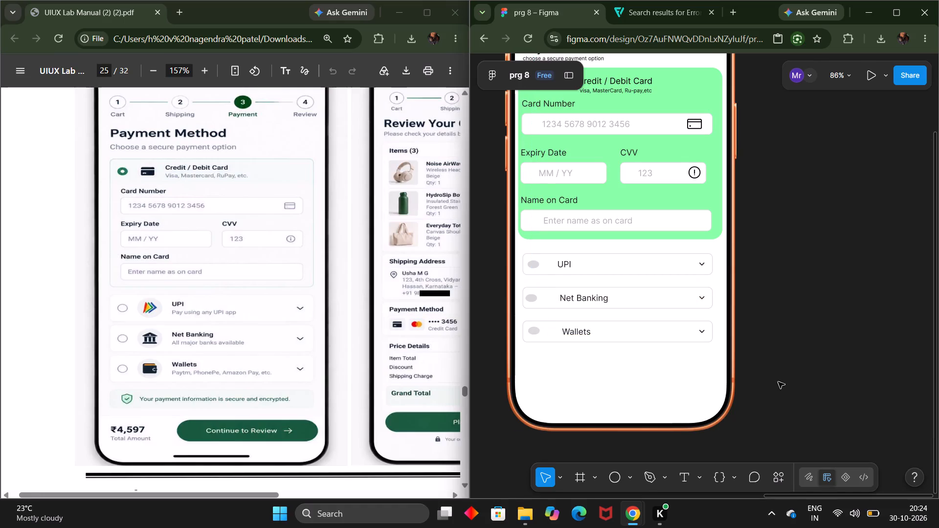
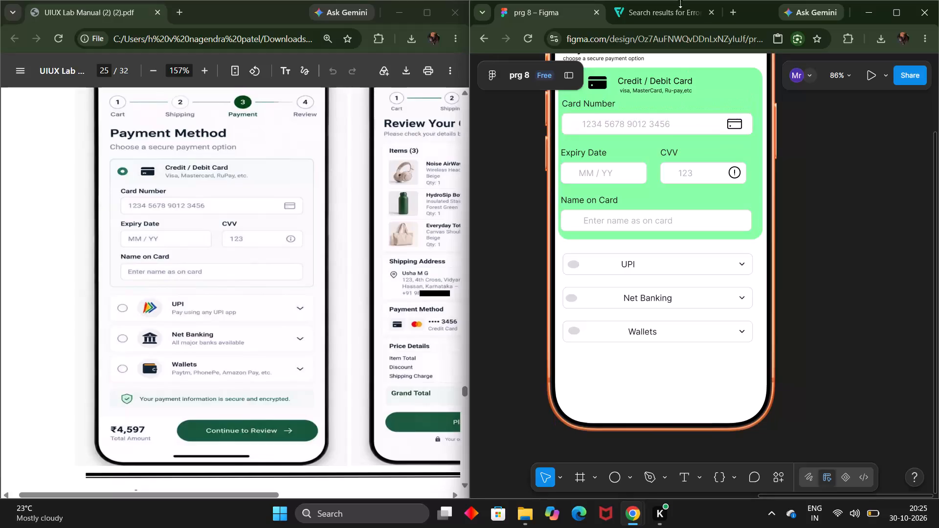
Switch to Flaticon and search its icon library for UPI.
left_click(677, 11)
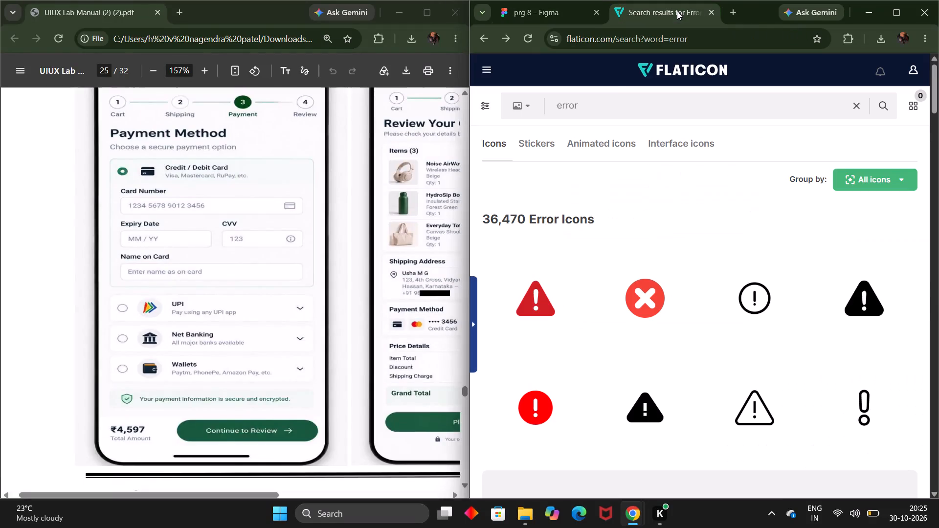
left_click(607, 96)
key("BackSpace")
key("BackSpace")
key("BackSpace")
key("BackSpace")
key("BackSpace")
type("UPO")
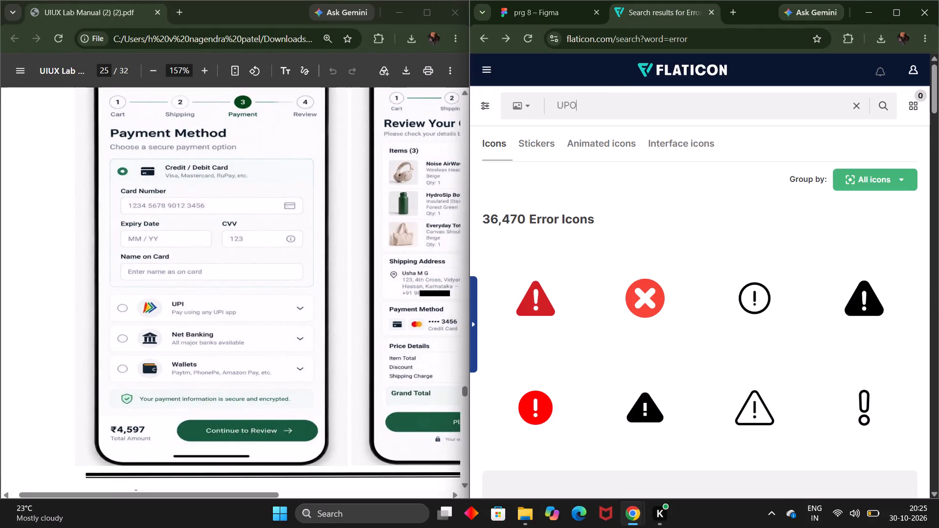
key("BackSpace")
key("o")
key("BackSpace")
key("i")
key("BackSpace")
key("shift+i")
key("Return")
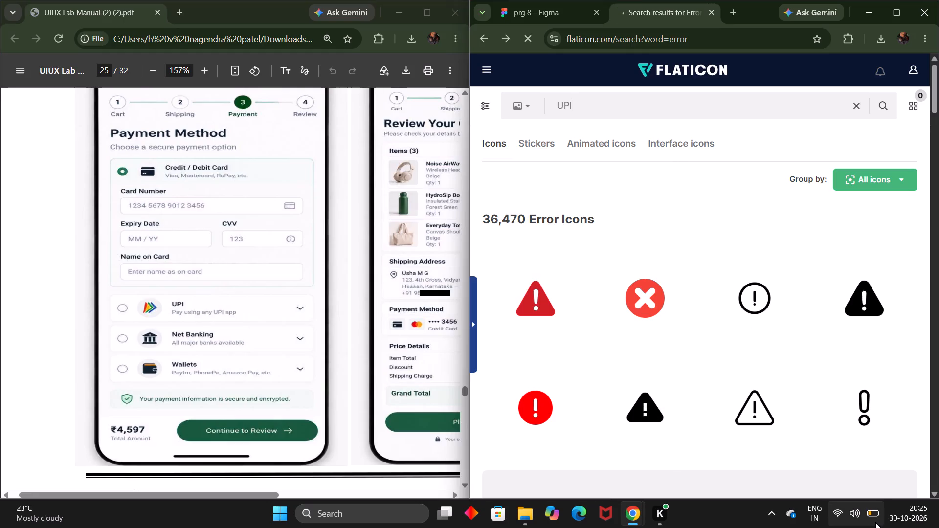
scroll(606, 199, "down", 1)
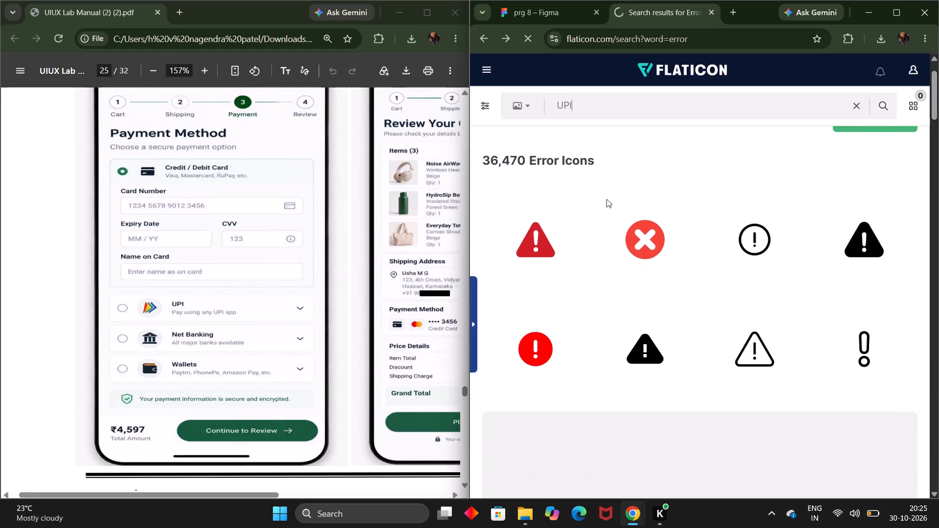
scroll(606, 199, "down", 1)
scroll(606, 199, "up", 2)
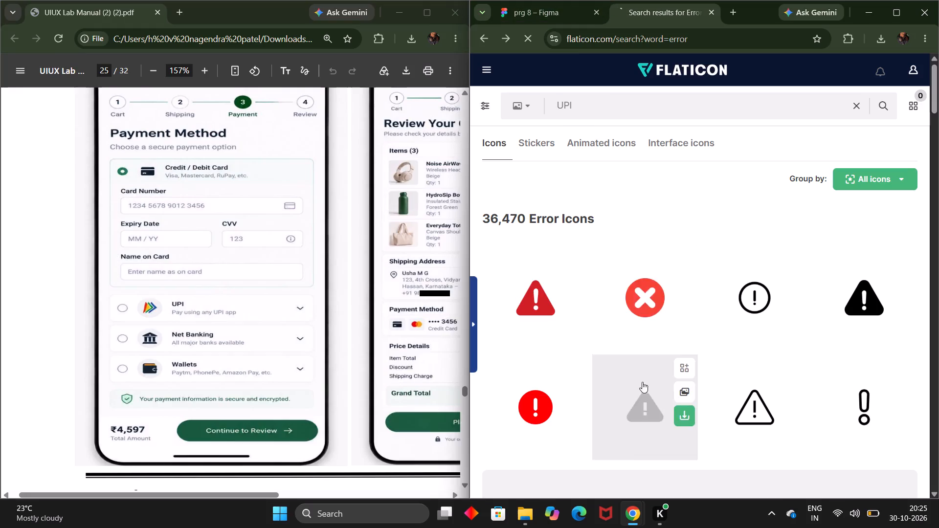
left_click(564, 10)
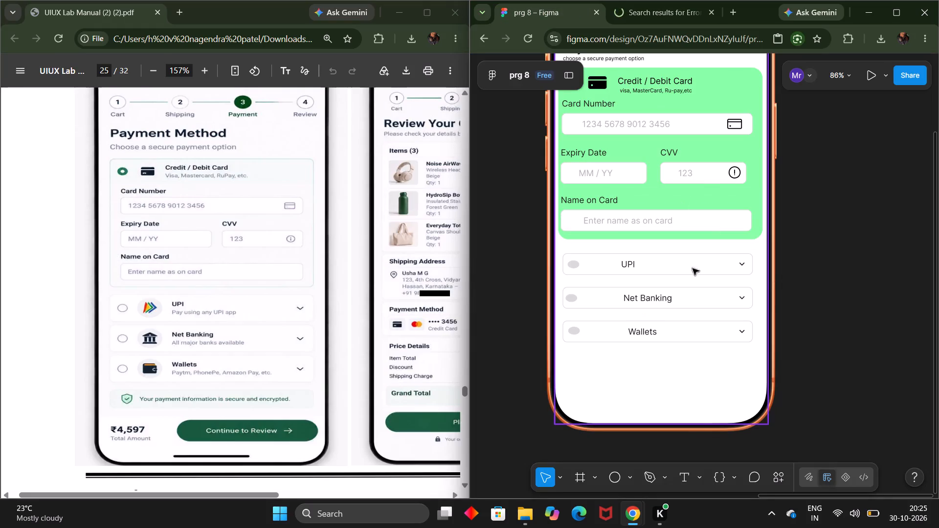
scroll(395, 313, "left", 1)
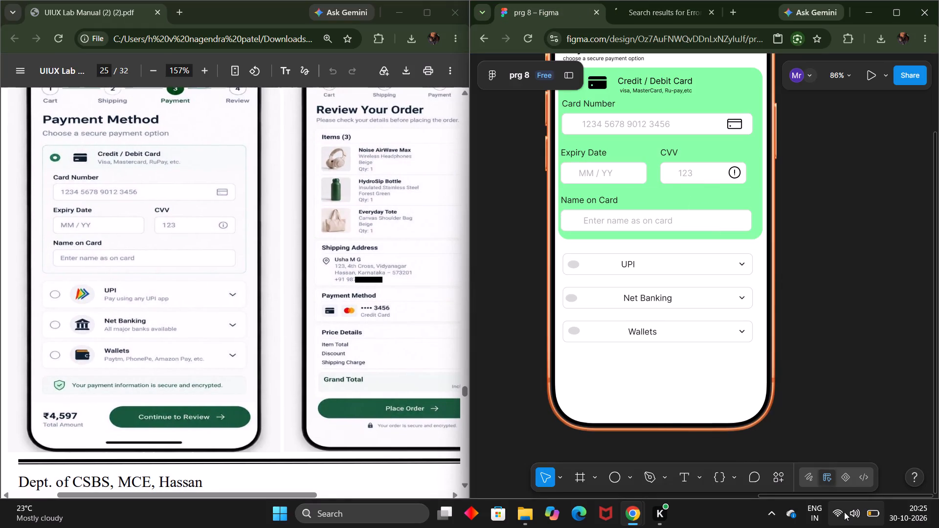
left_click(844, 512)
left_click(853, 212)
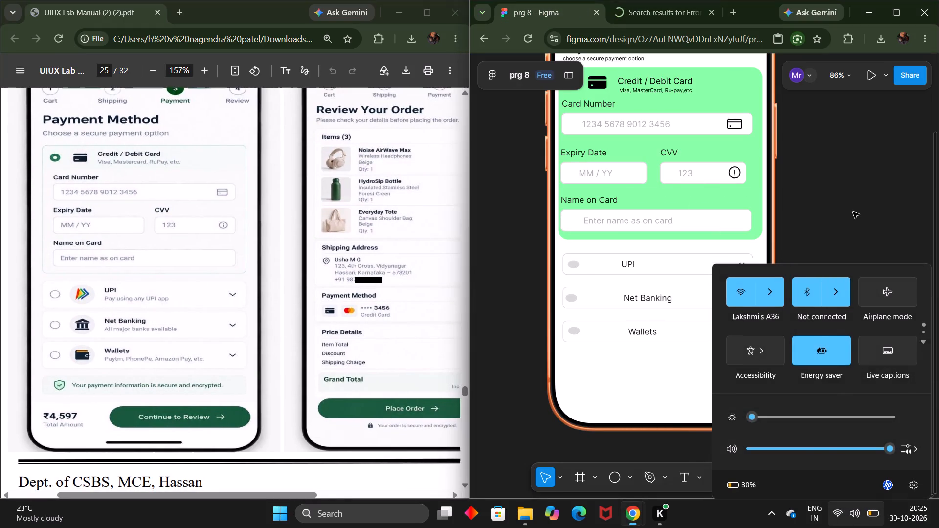